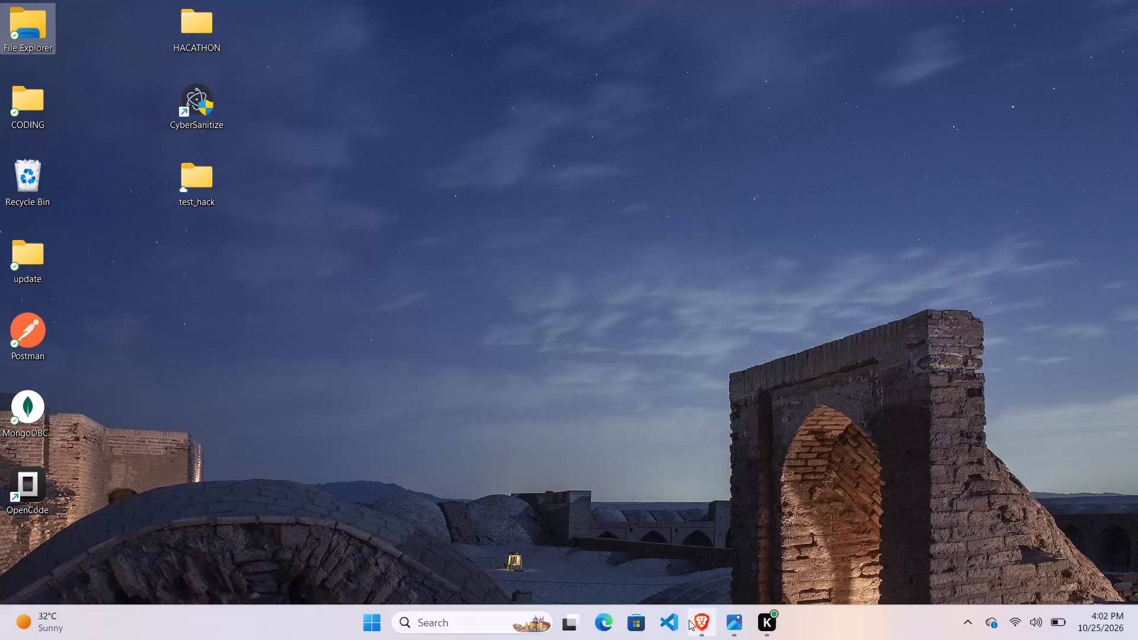
# Find Word through the system search and launch it.
pyautogui.click(482, 625)
pyautogui.press('w')
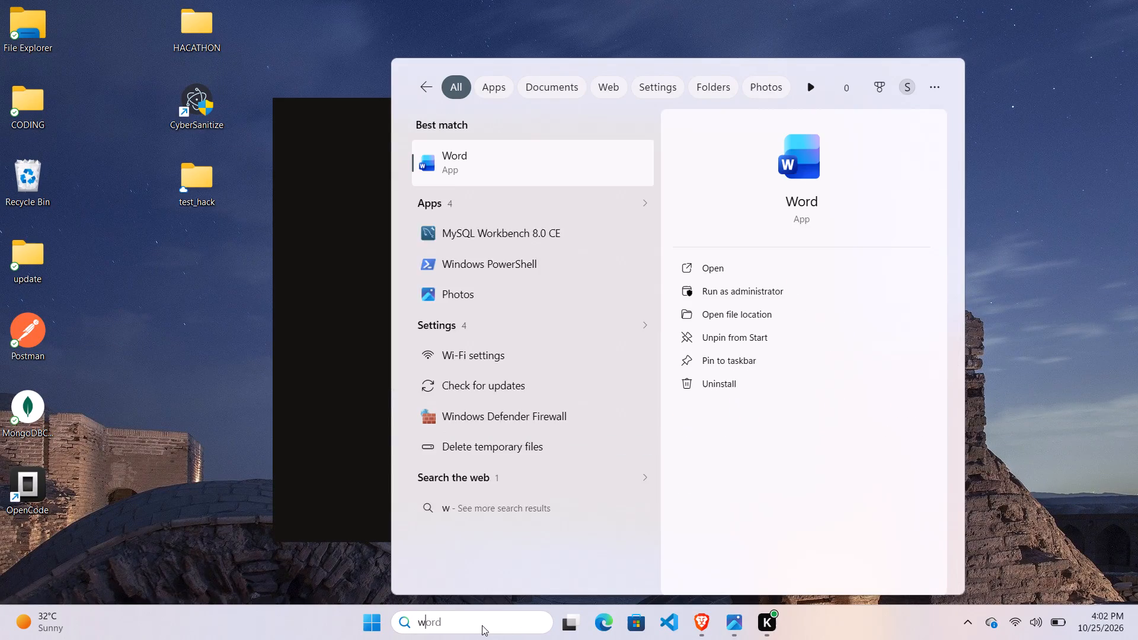
pyautogui.click(558, 175)
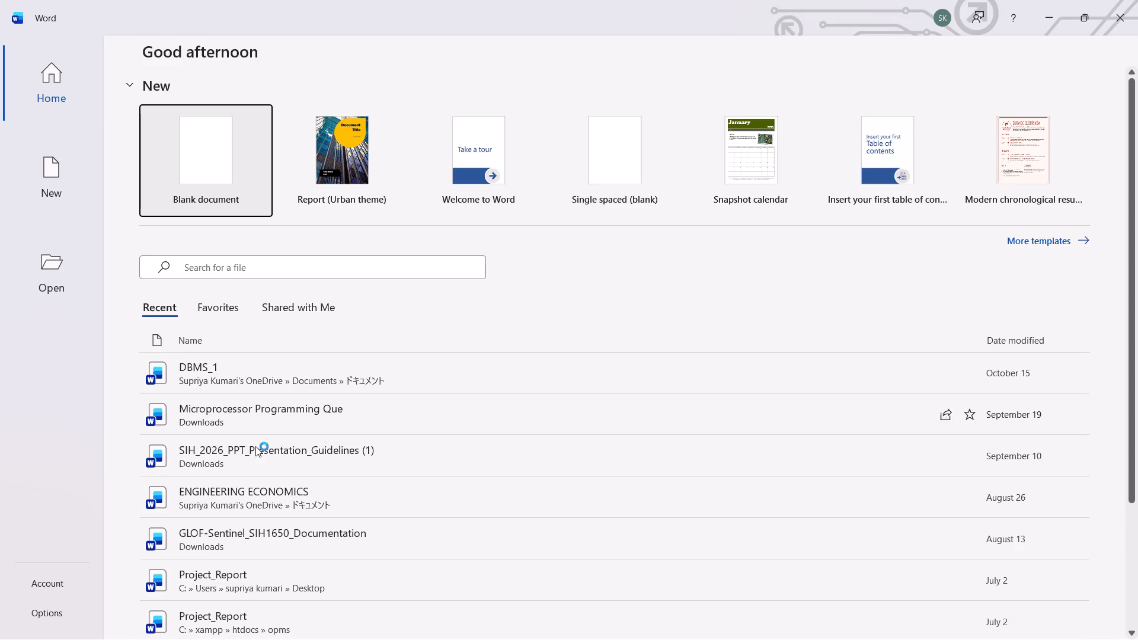
# Create a new blank document and place the cursor at the start of its page.
pyautogui.hscroll(1, 255, 446)
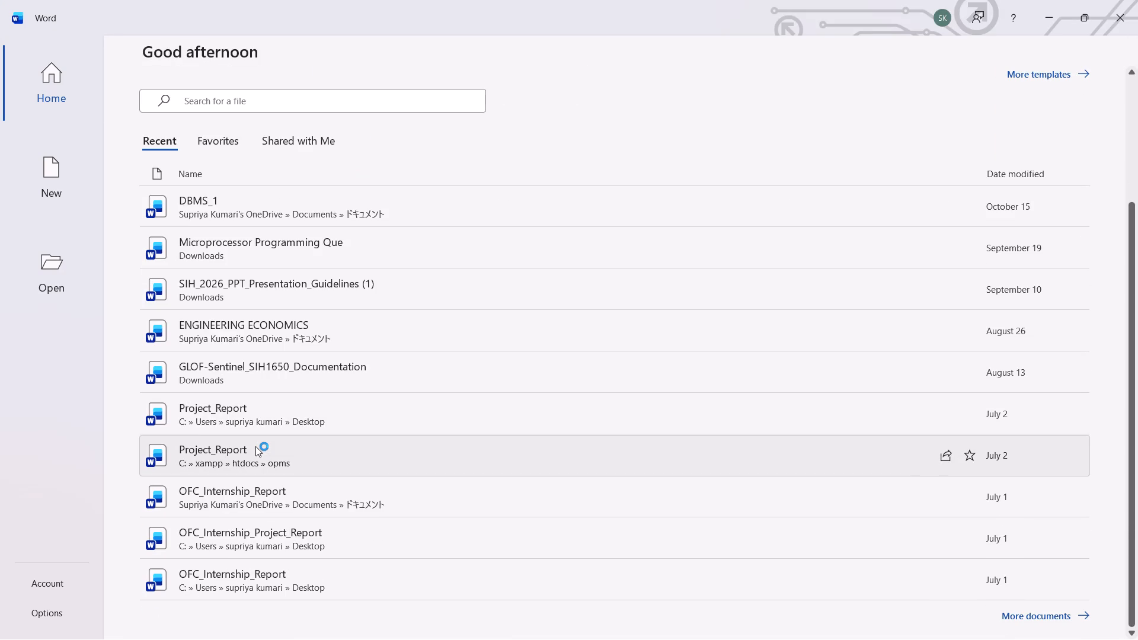
pyautogui.hscroll(6, 255, 446)
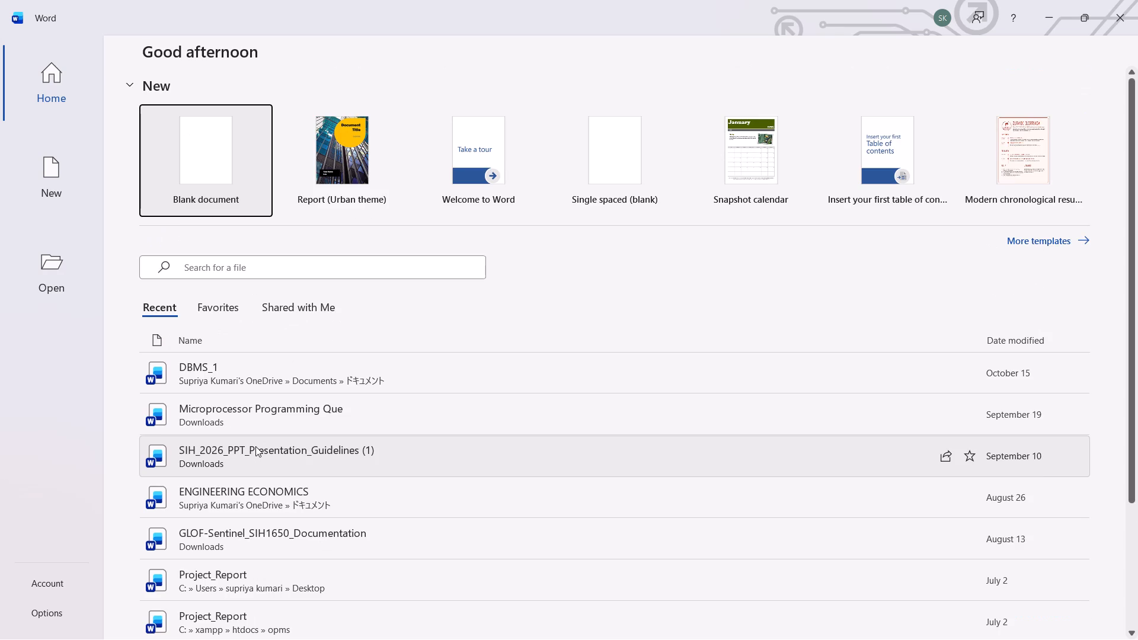
pyautogui.moveTo(255, 446); pyautogui.dragTo(174, 257)
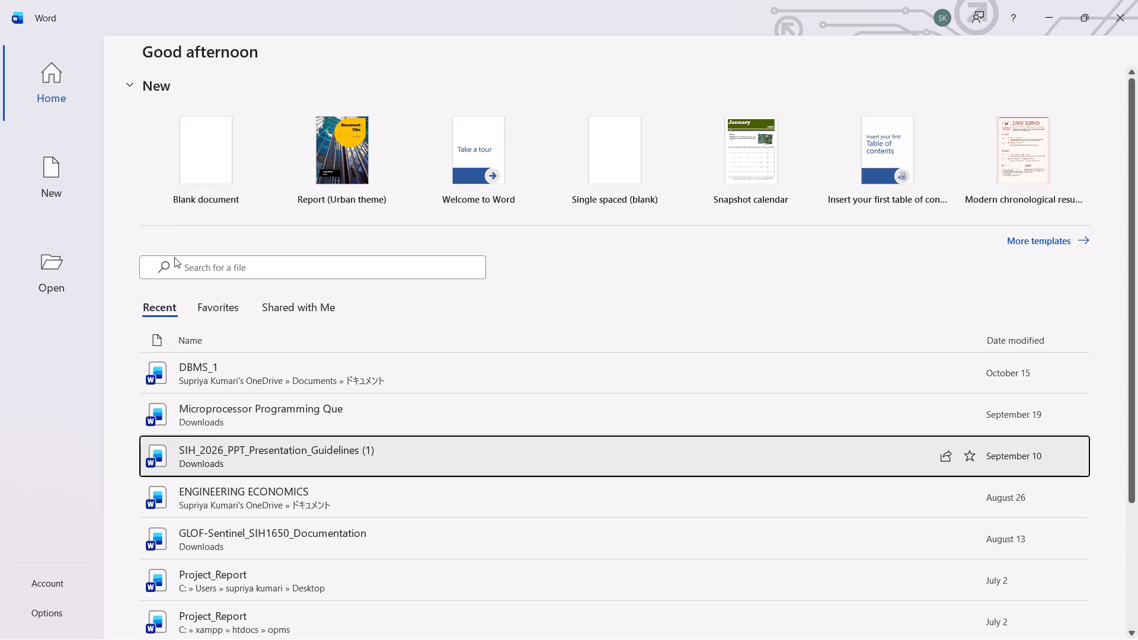
pyautogui.moveTo(174, 257); pyautogui.dragTo(210, 185)
pyautogui.doubleClick(210, 185)
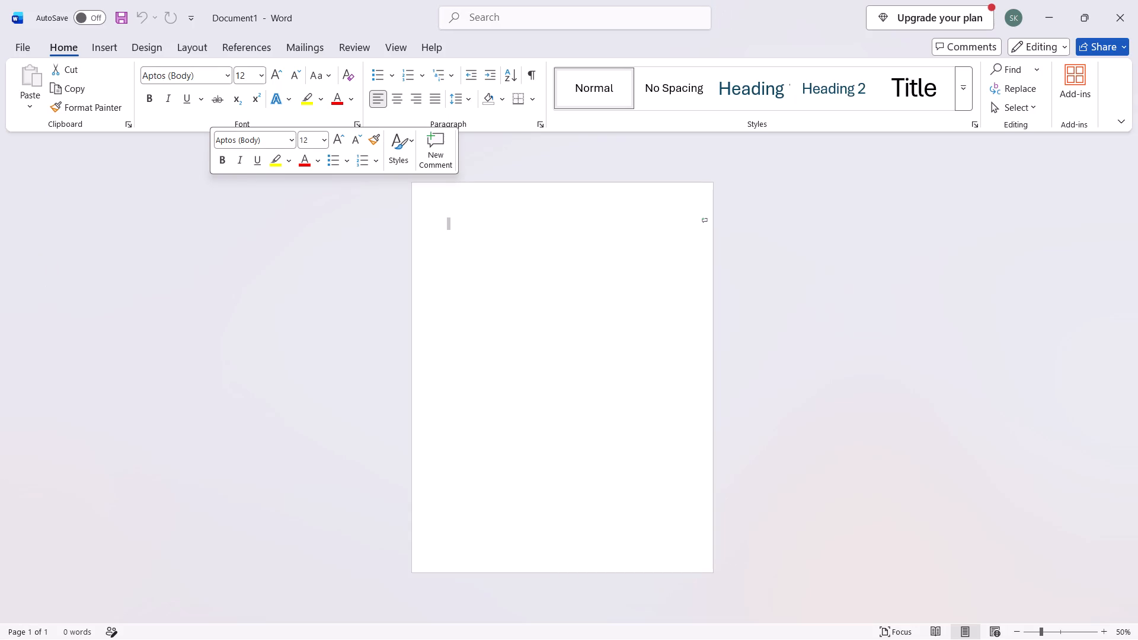
pyautogui.click(457, 222)
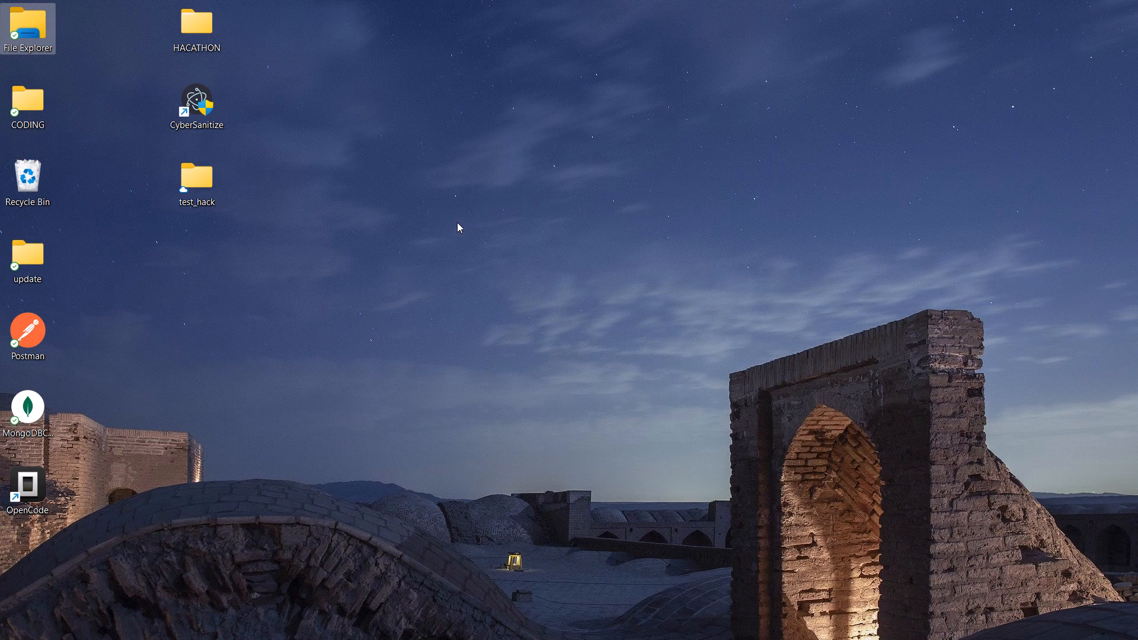
# Switch to File Explorer from the desktop and open the Downloads folder.
pyautogui.doubleClick(46, 47)
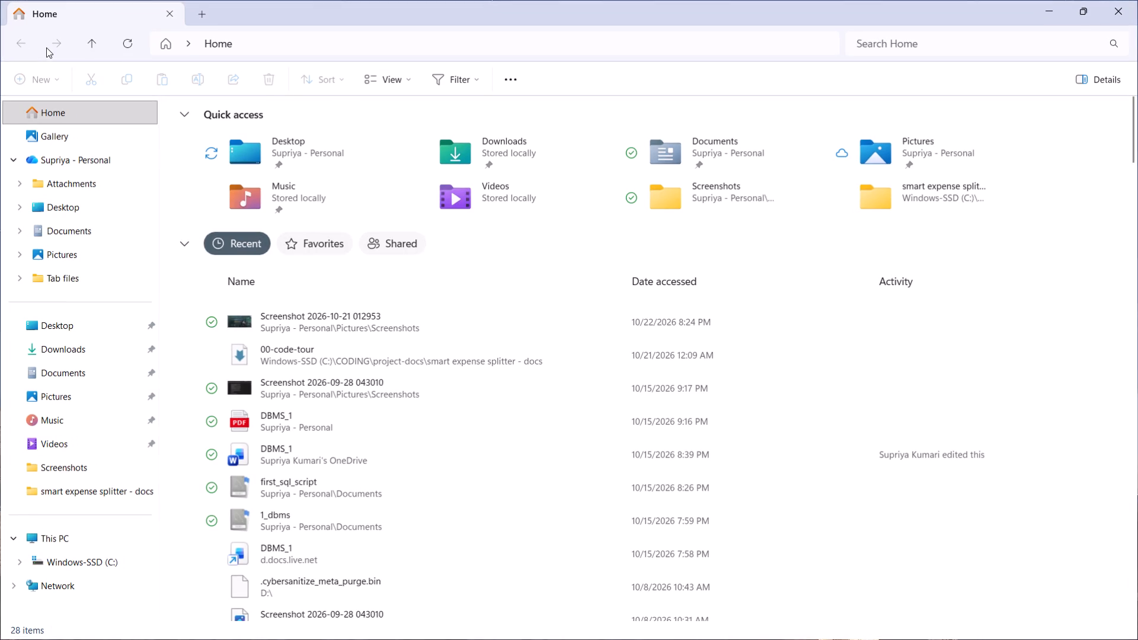
pyautogui.click(63, 348)
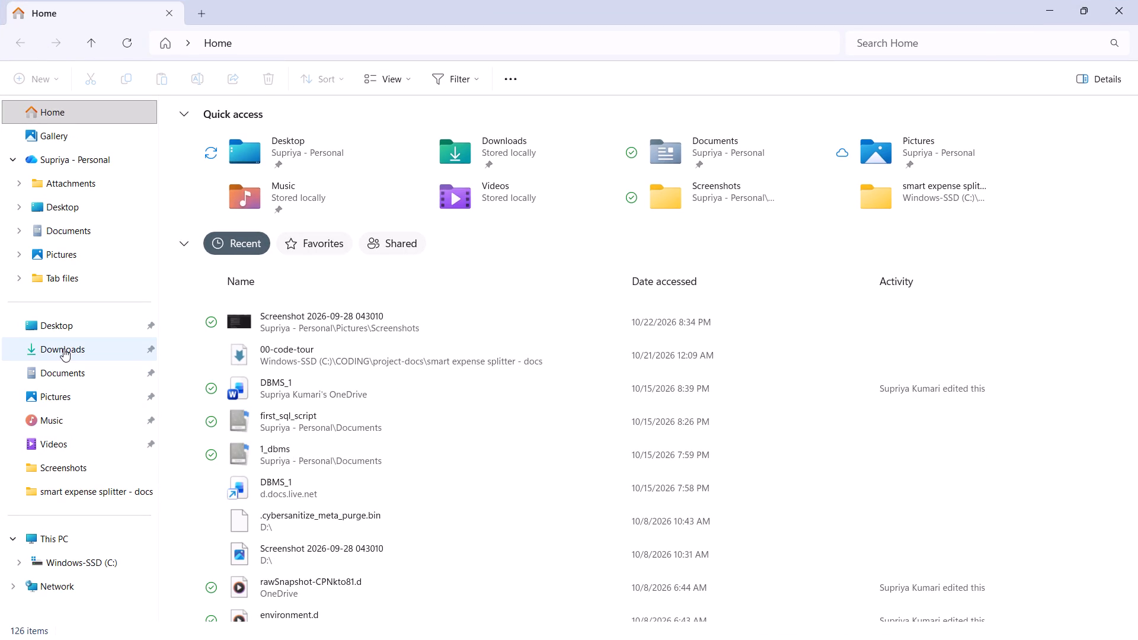
# Look through the files in the Downloads folder, from this month's items to the oldest ones.
pyautogui.scroll(-4, 411, 251)
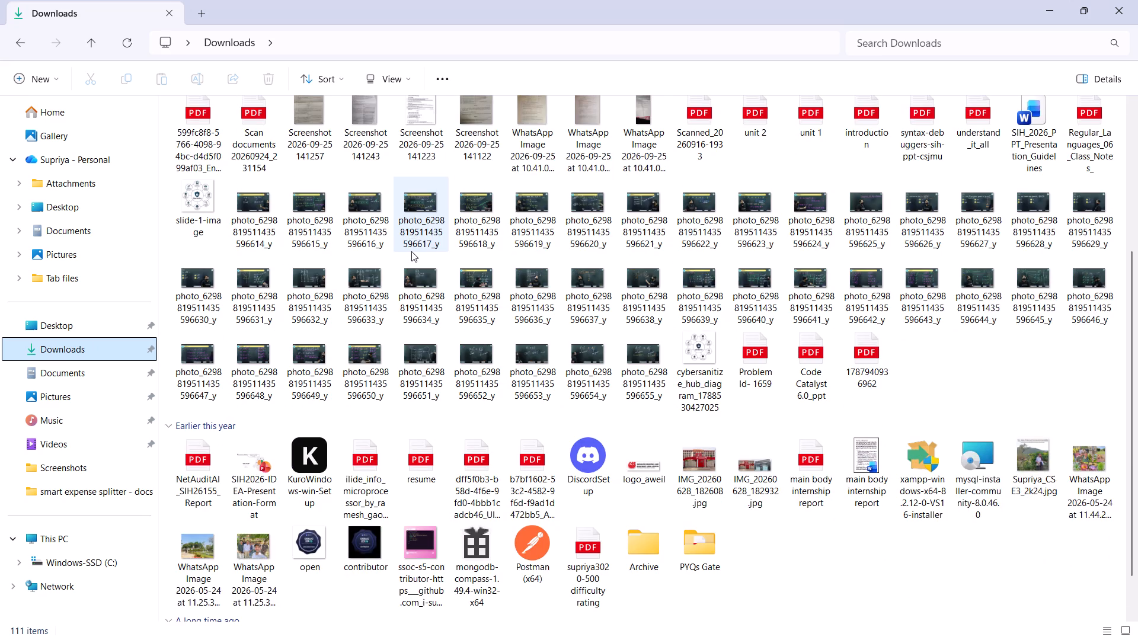
pyautogui.scroll(-4, 411, 251)
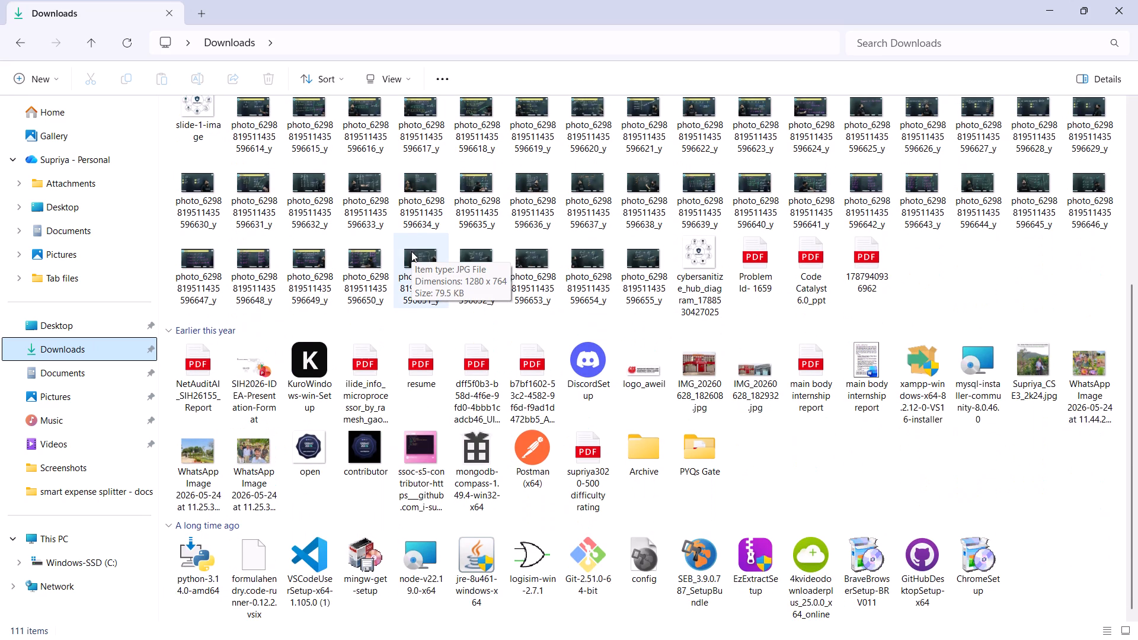
pyautogui.scroll(-5, 411, 251)
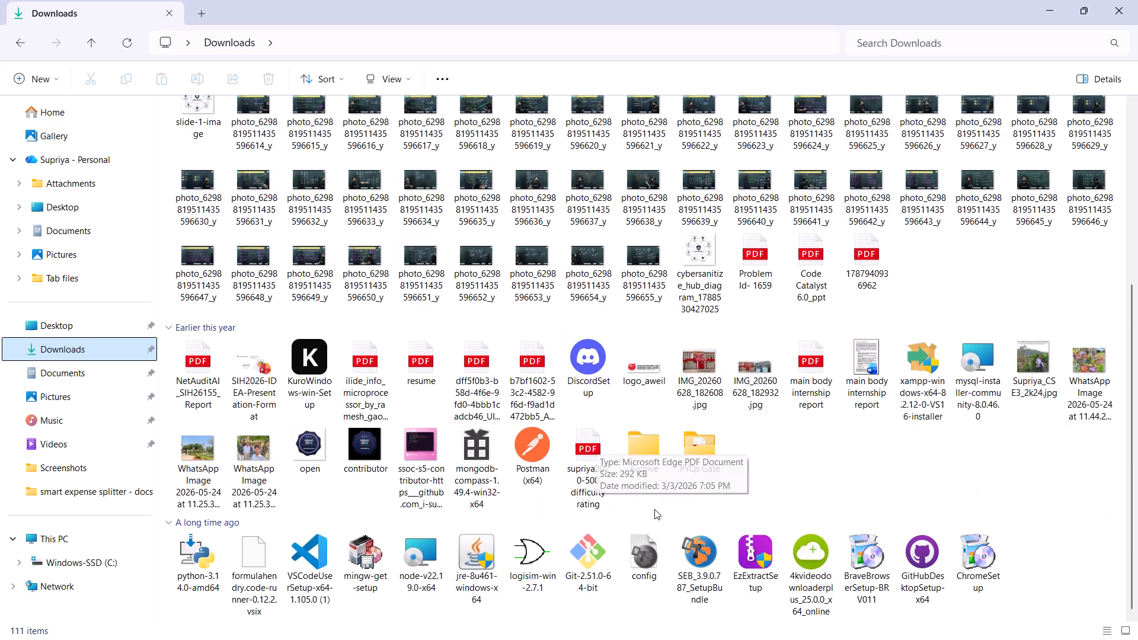
pyautogui.scroll(-4, 654, 509)
pyautogui.scroll(5, 654, 509)
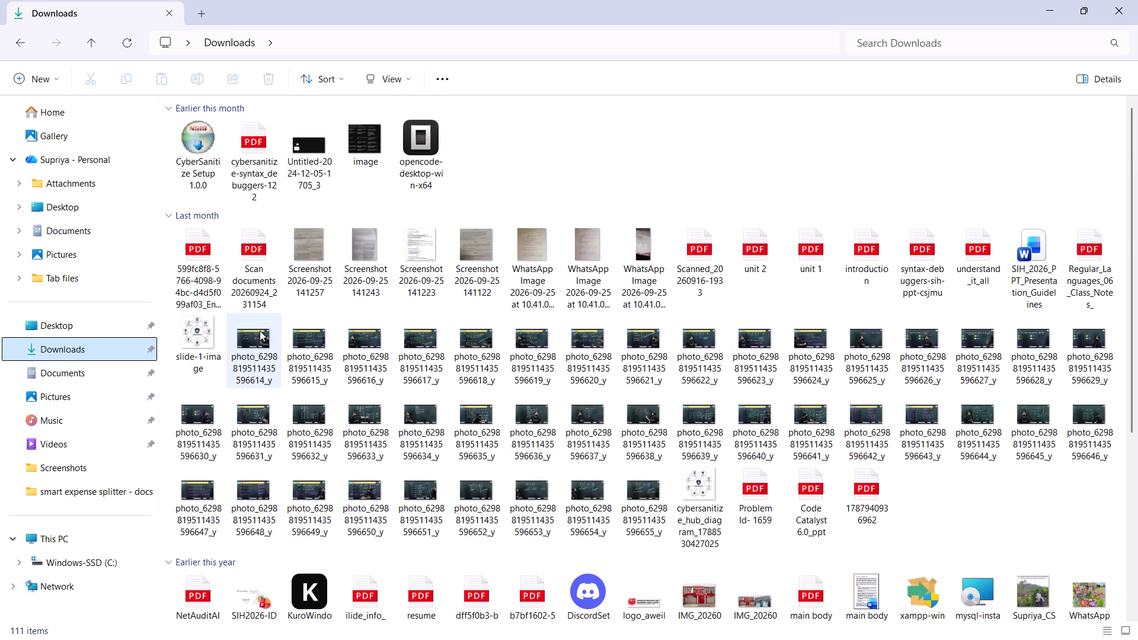
pyautogui.scroll(-6, 260, 331)
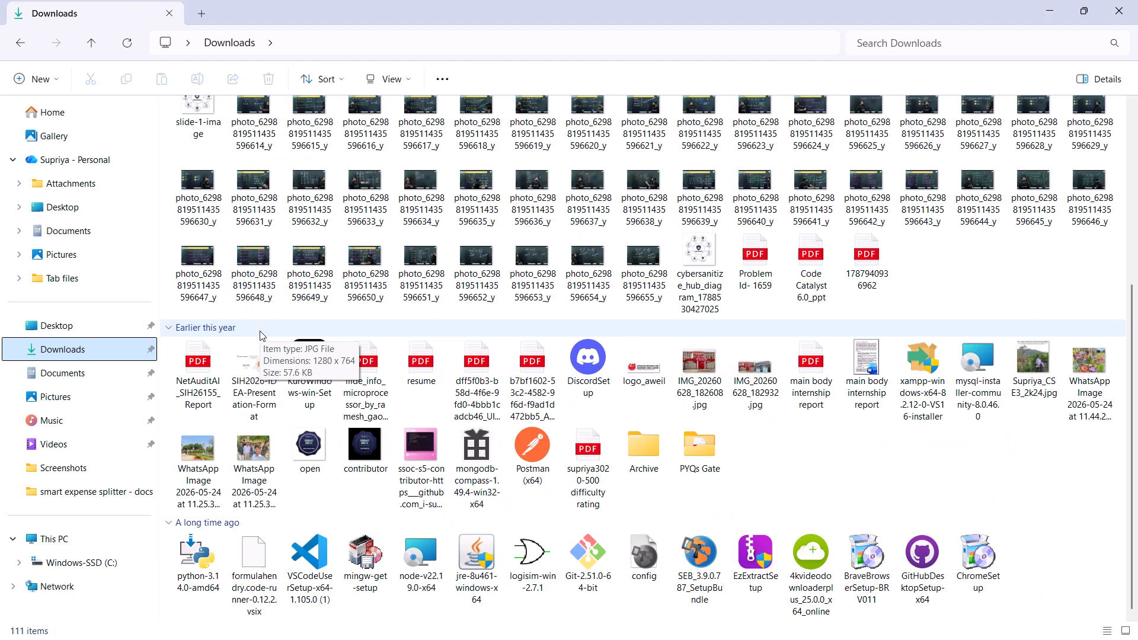
pyautogui.scroll(-3, 504, 437)
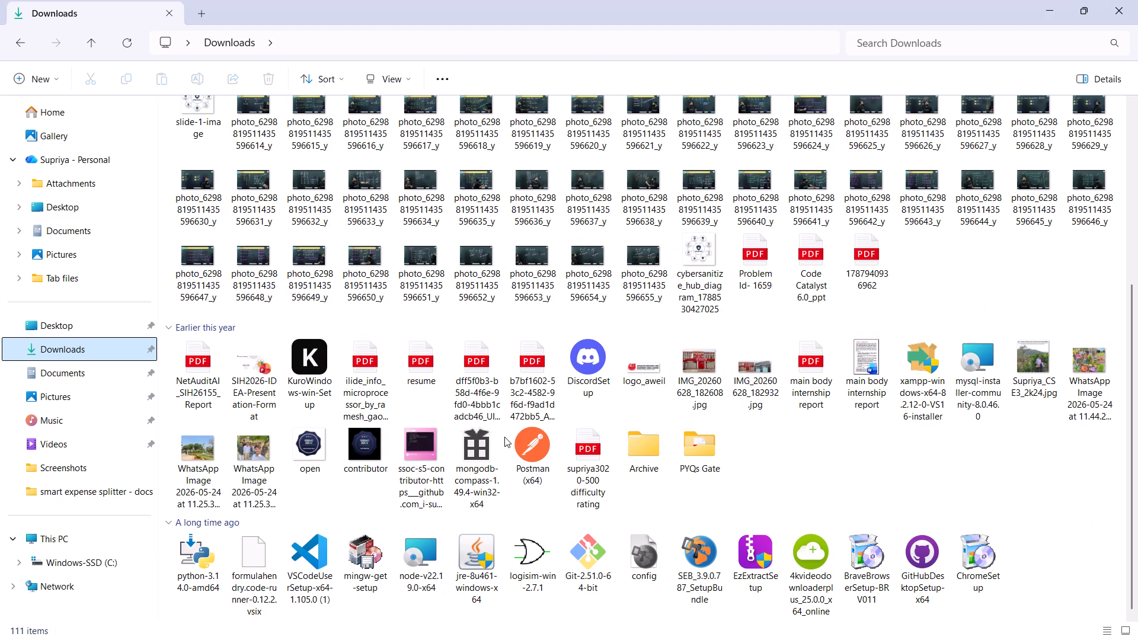
pyautogui.scroll(-4, 504, 437)
pyautogui.scroll(6, 504, 437)
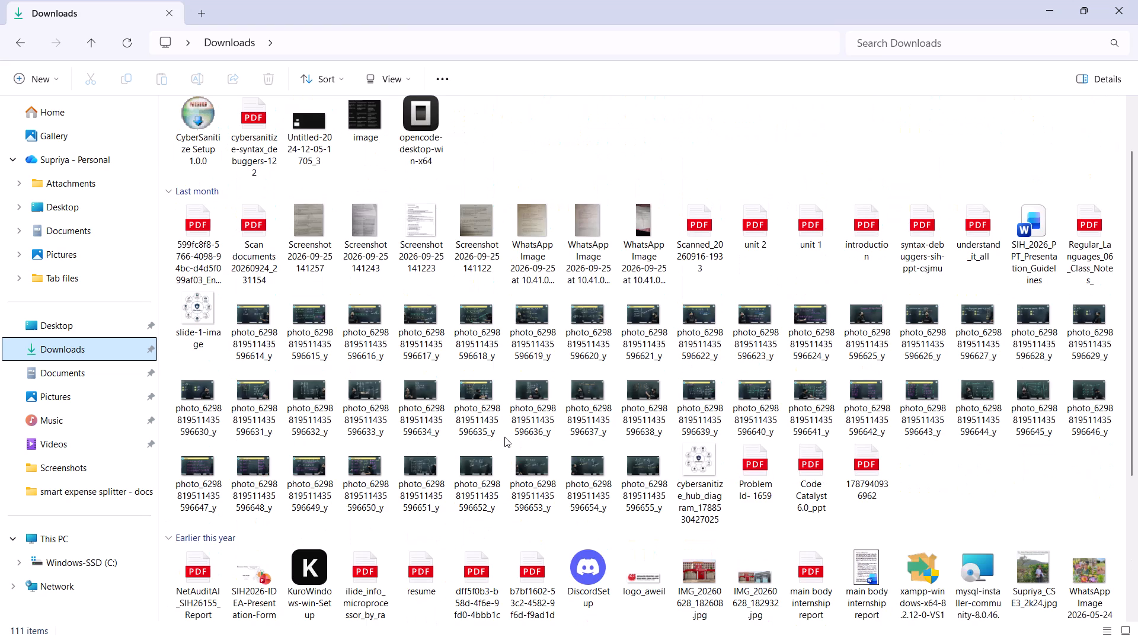
pyautogui.scroll(-8, 504, 437)
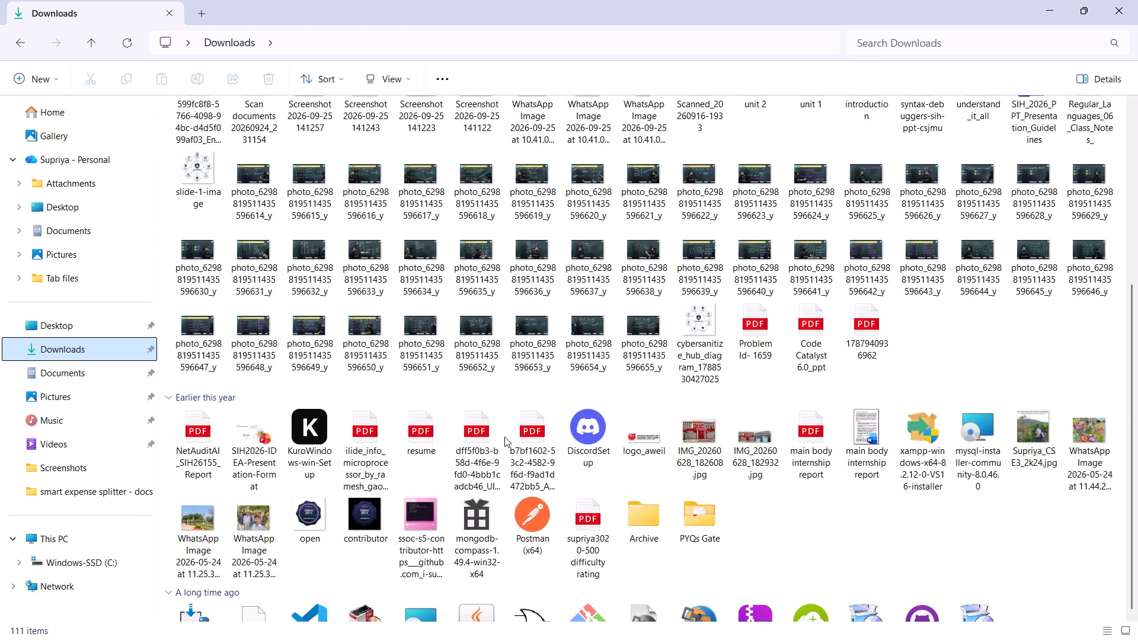
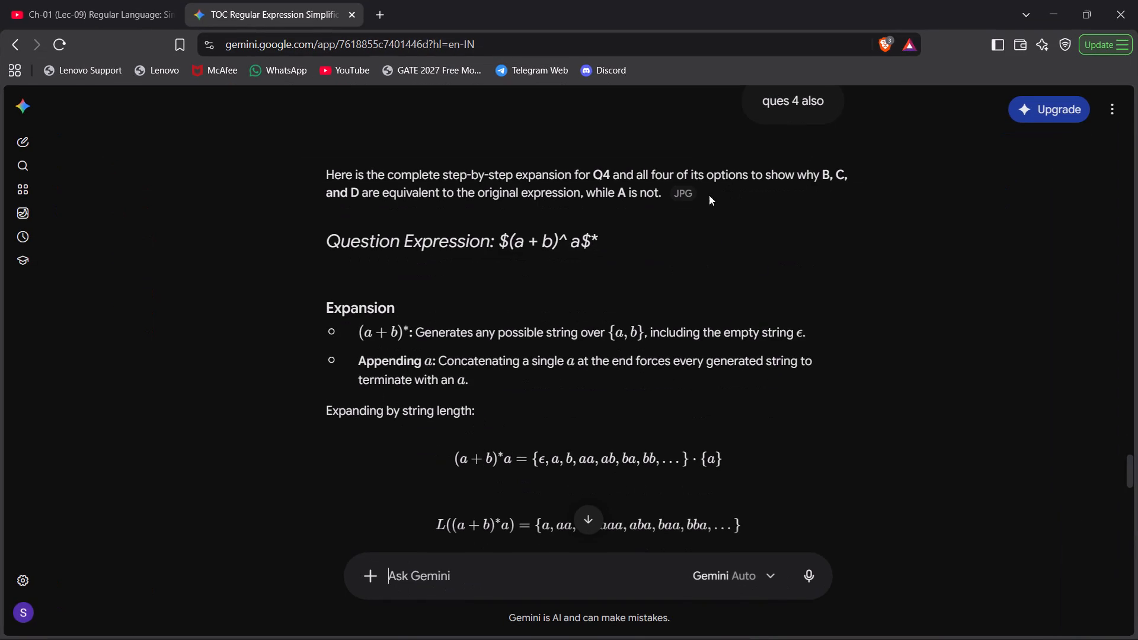
# Switch to the Brave browser, search for csjmu logo images in a new tab and preview the first csjmu.ac.in logo.
pyautogui.click(385, 14)
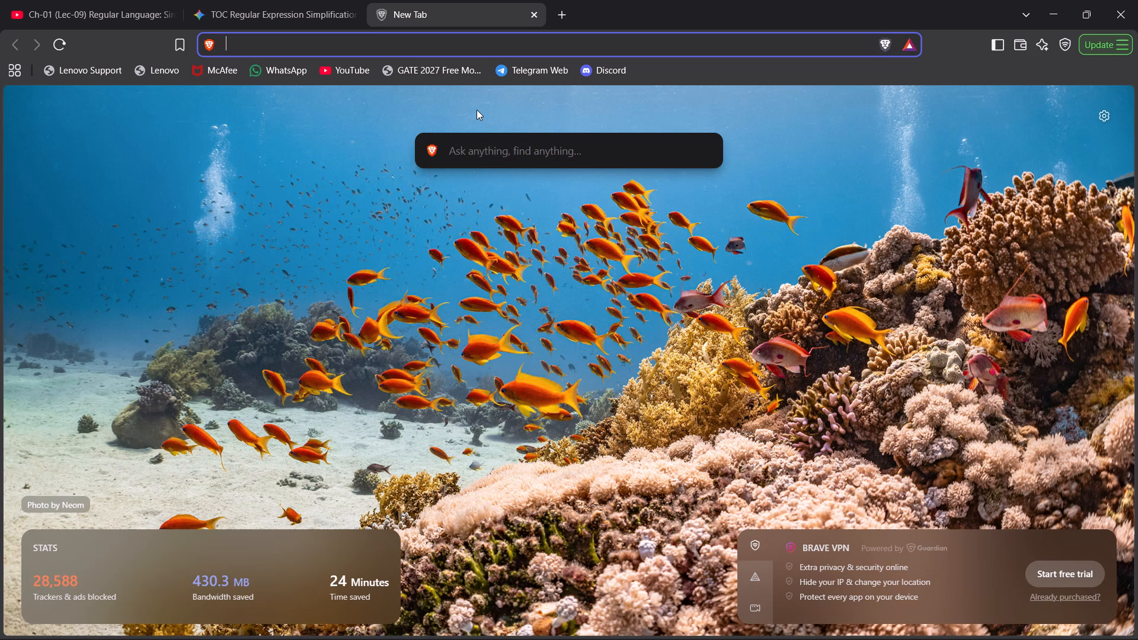
pyautogui.write('csjmu')
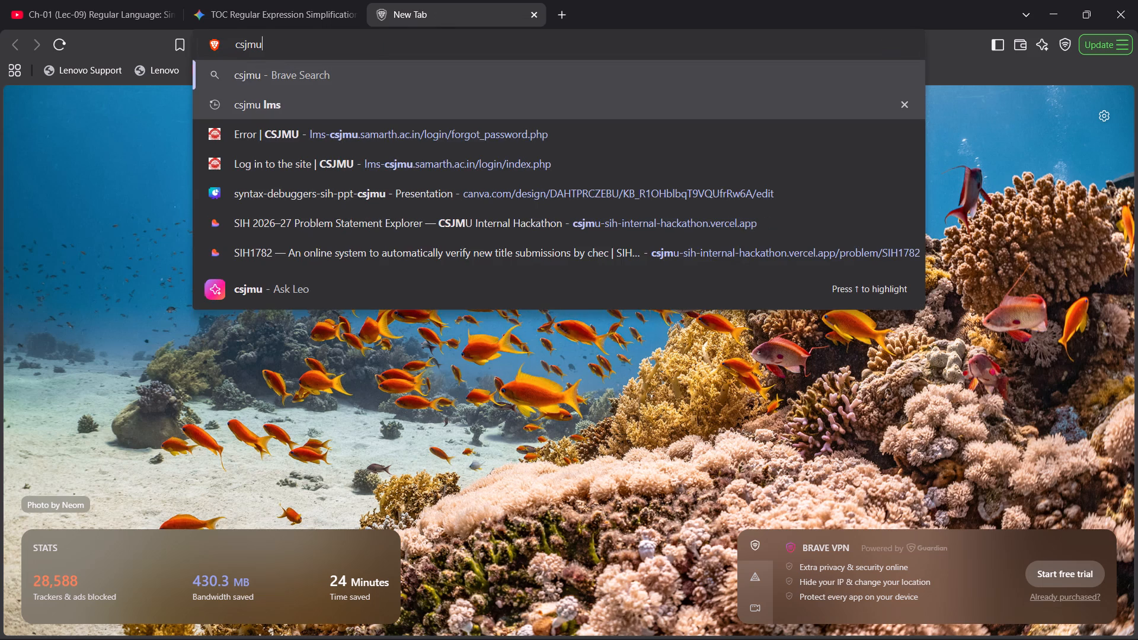
pyautogui.press('space')
pyautogui.write('logo')
pyautogui.press('Return')
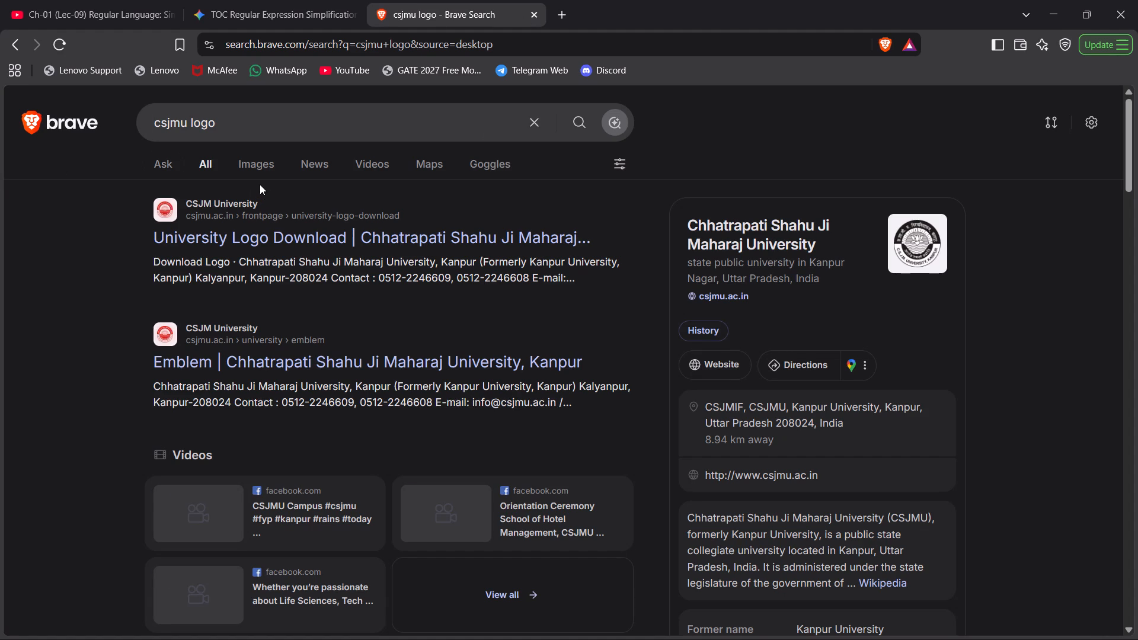
pyautogui.click(265, 170)
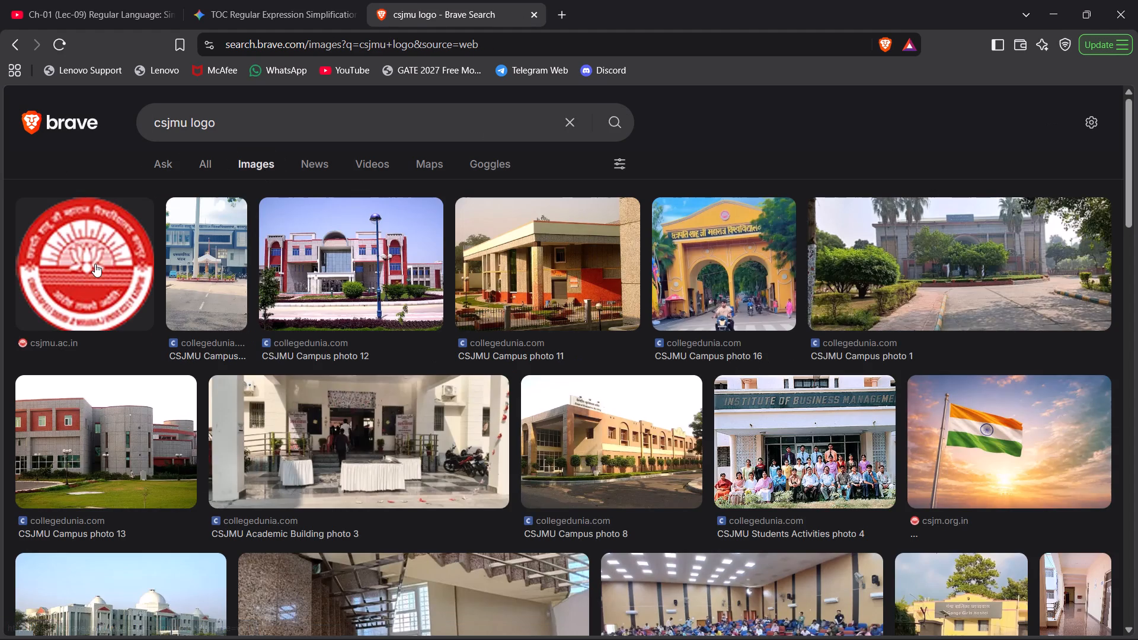
pyautogui.click(94, 264)
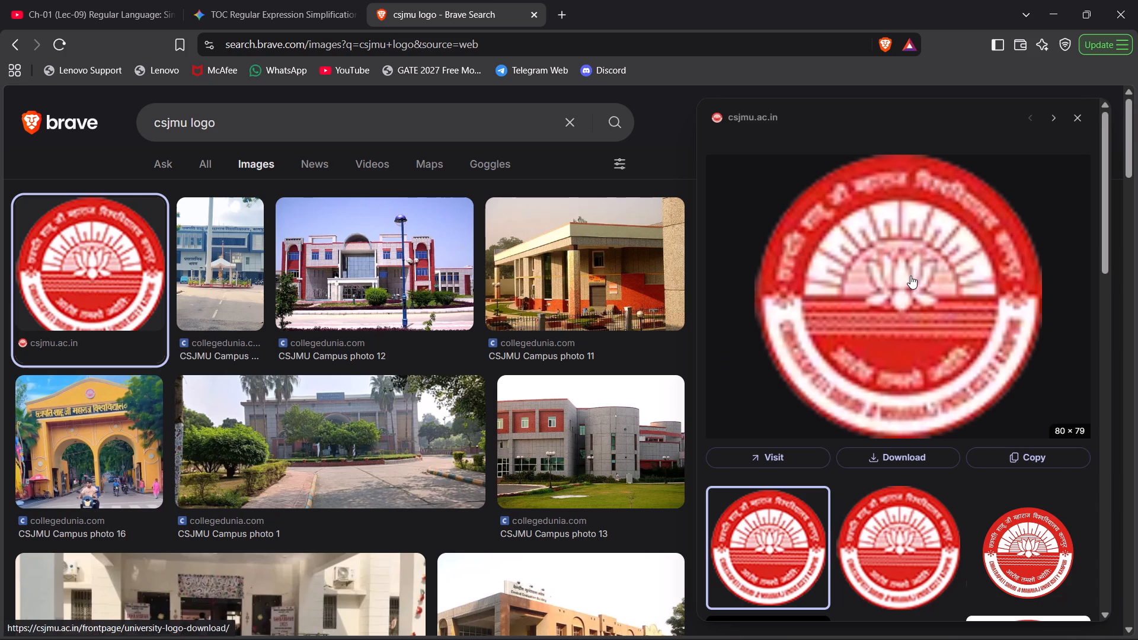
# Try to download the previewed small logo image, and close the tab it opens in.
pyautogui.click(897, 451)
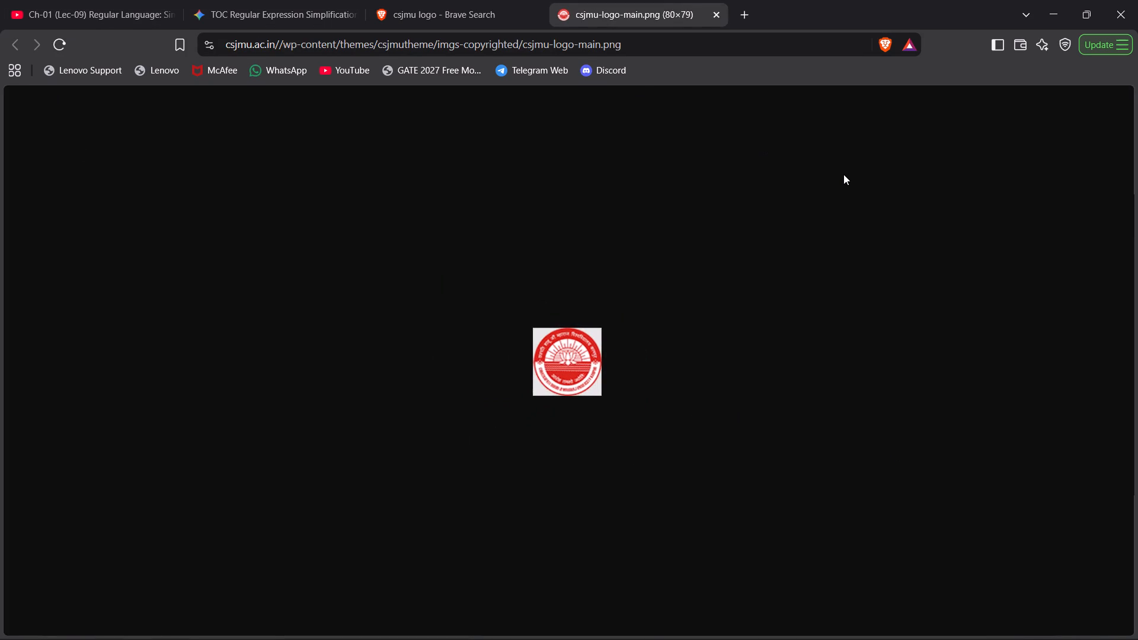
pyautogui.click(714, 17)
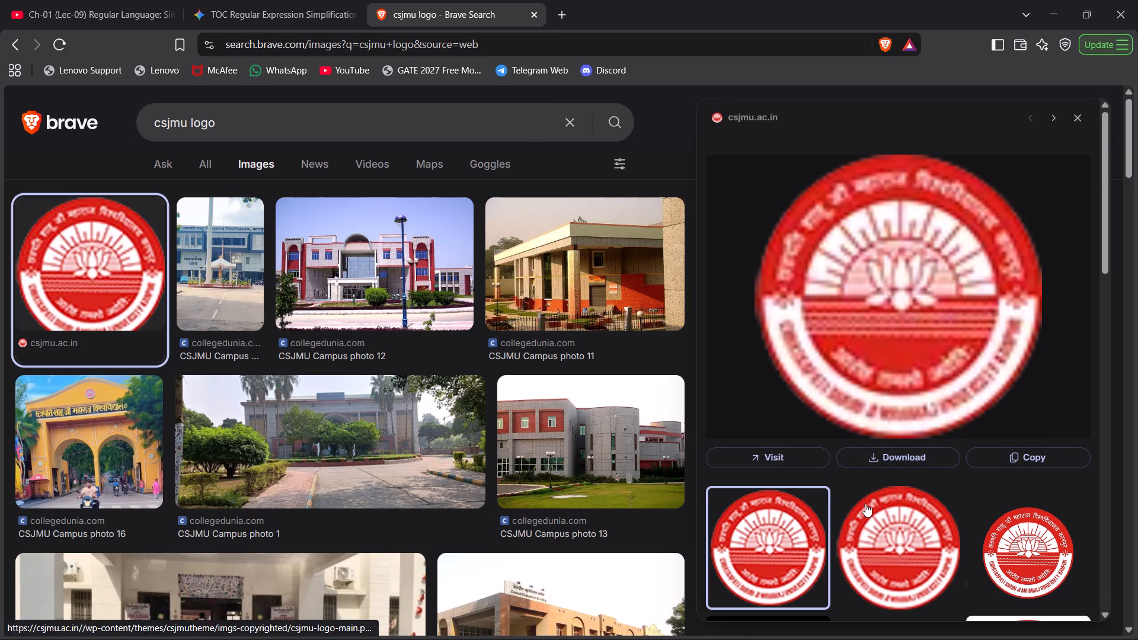
# Choose the 947 × 1024 version of the logo from the related images and visit its source page.
pyautogui.scroll(-1, 865, 504)
pyautogui.click(1043, 468)
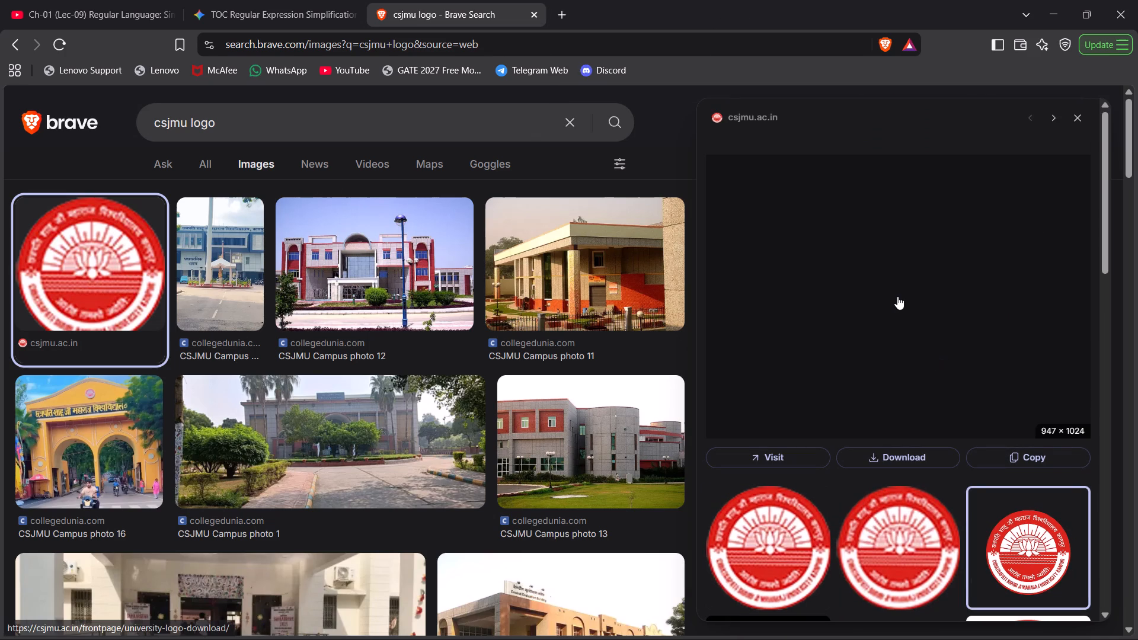
pyautogui.scroll(4, 897, 296)
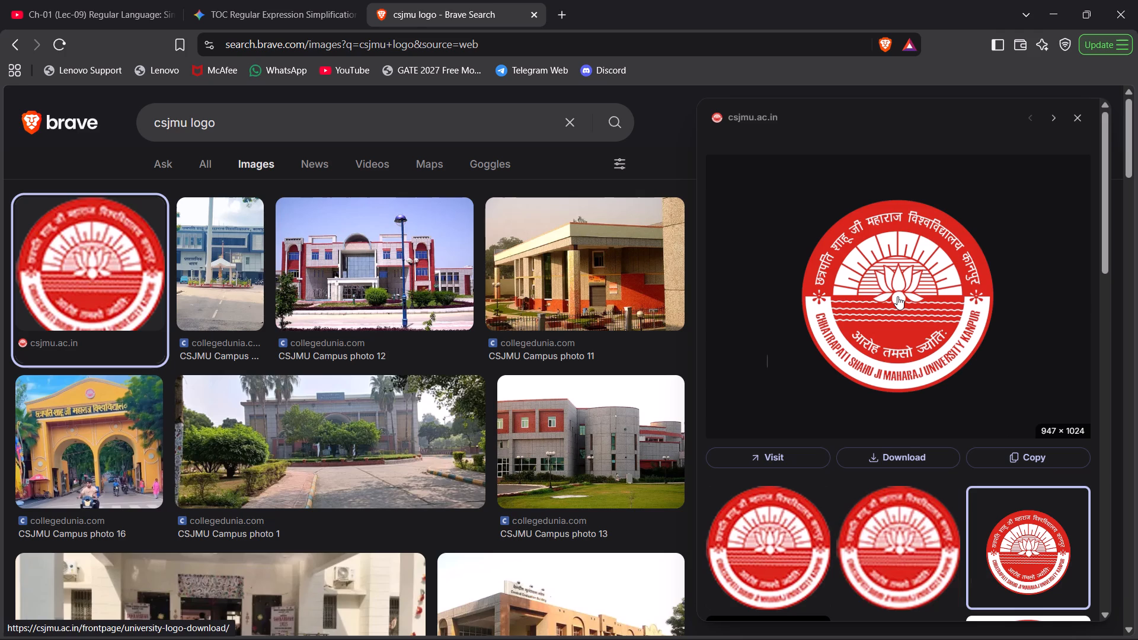
pyautogui.doubleClick(921, 274)
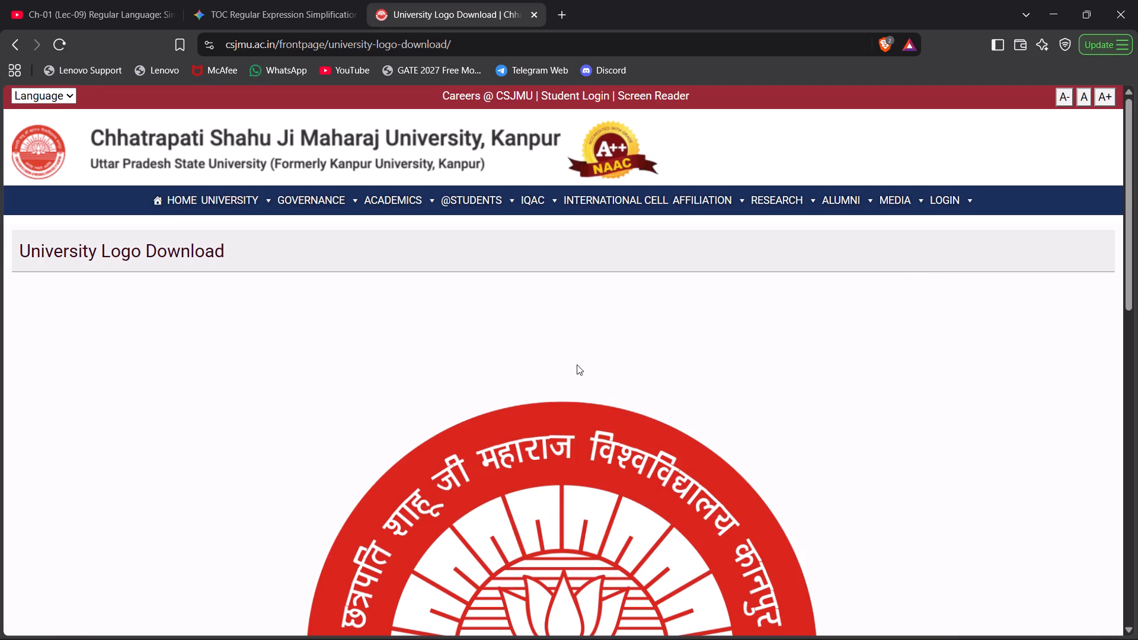
pyautogui.scroll(-4, 577, 364)
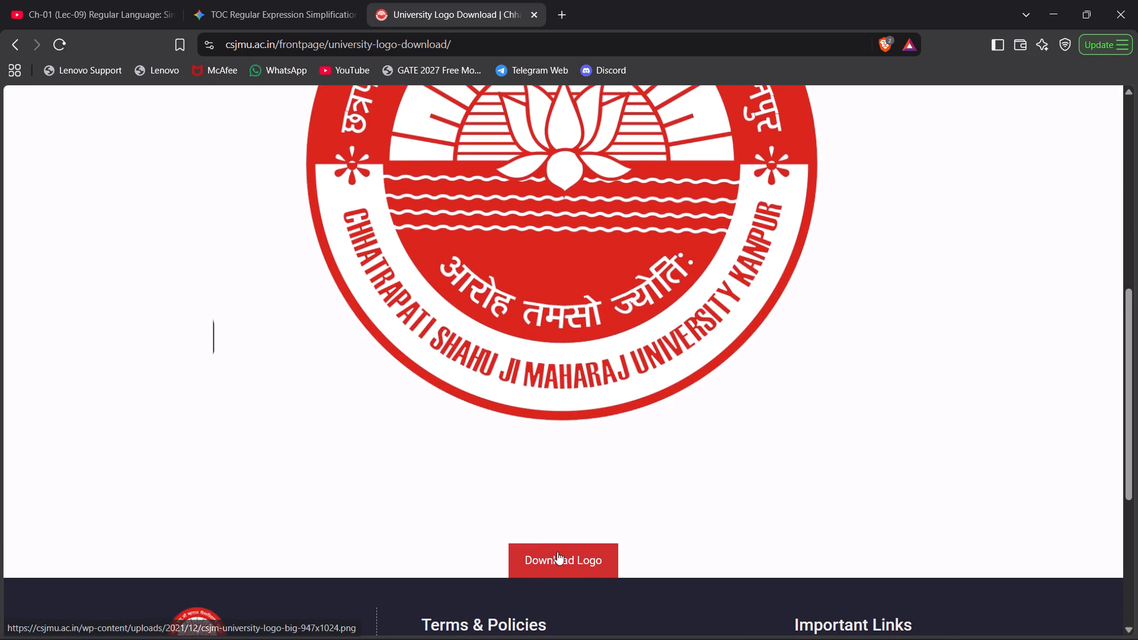
pyautogui.click(557, 552)
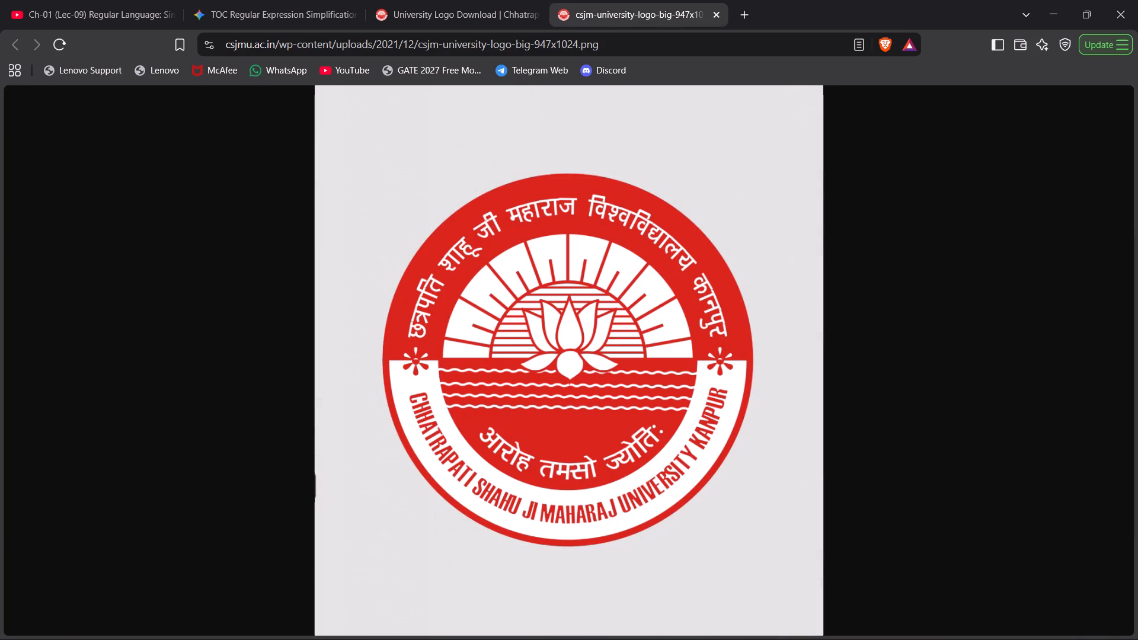
pyautogui.hotkey('ctrl', 's')
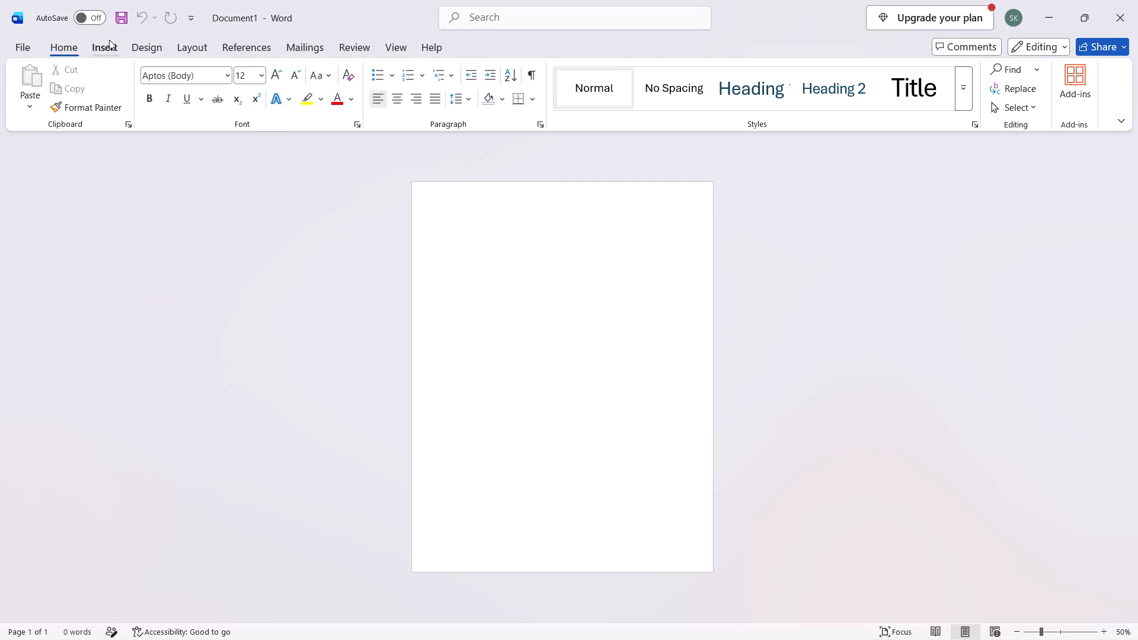
pyautogui.click(175, 107)
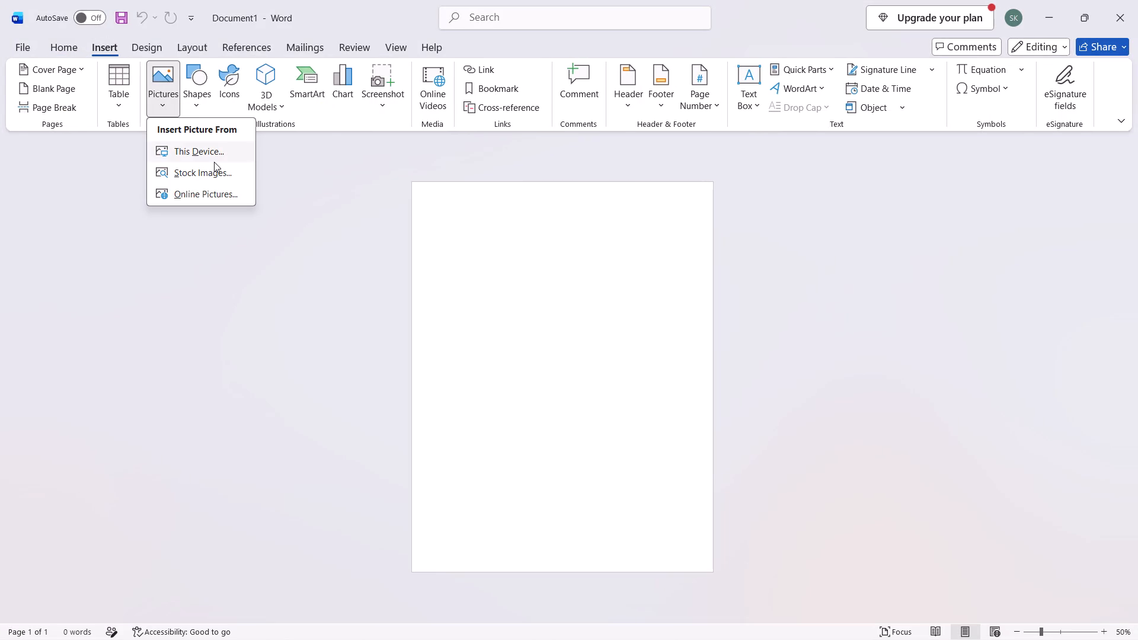
pyautogui.click(214, 162)
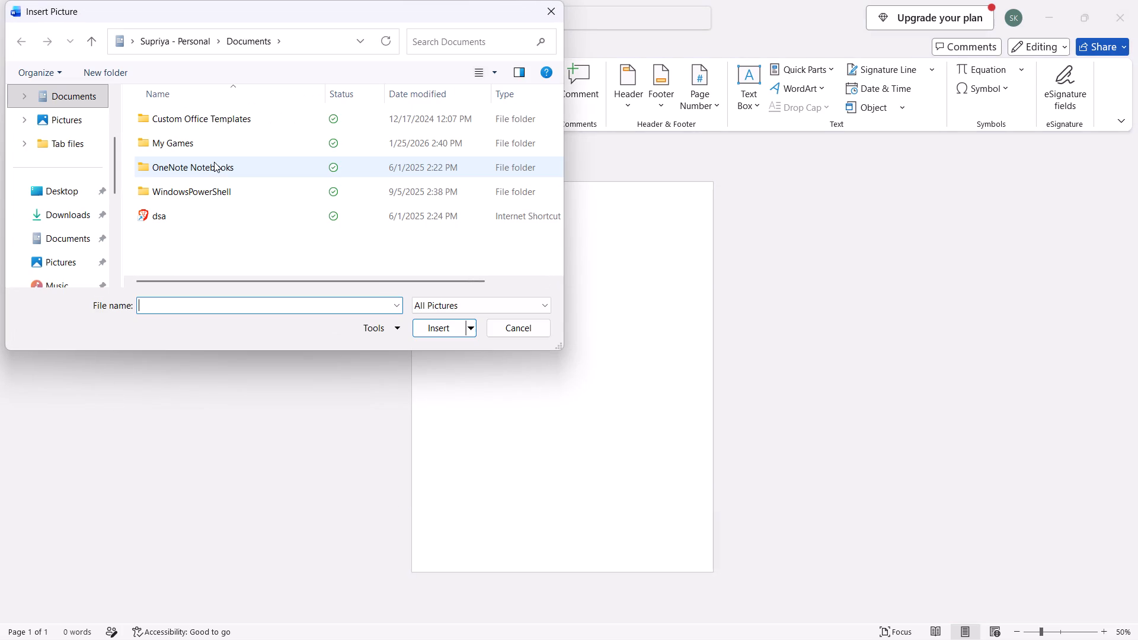
pyautogui.click(31, 210)
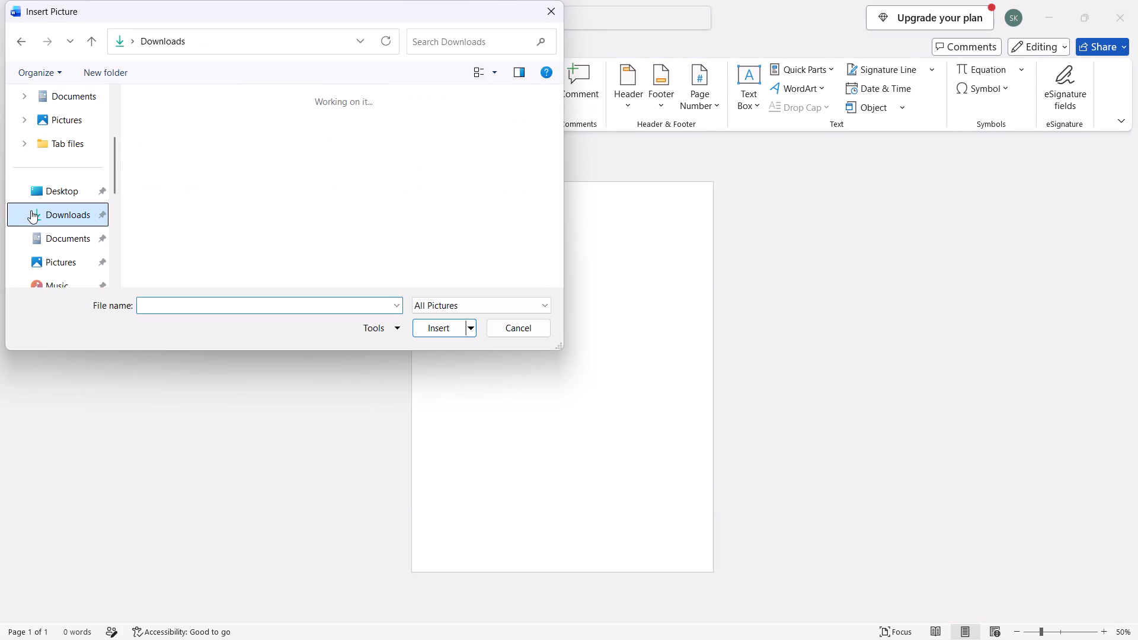
pyautogui.doubleClick(239, 122)
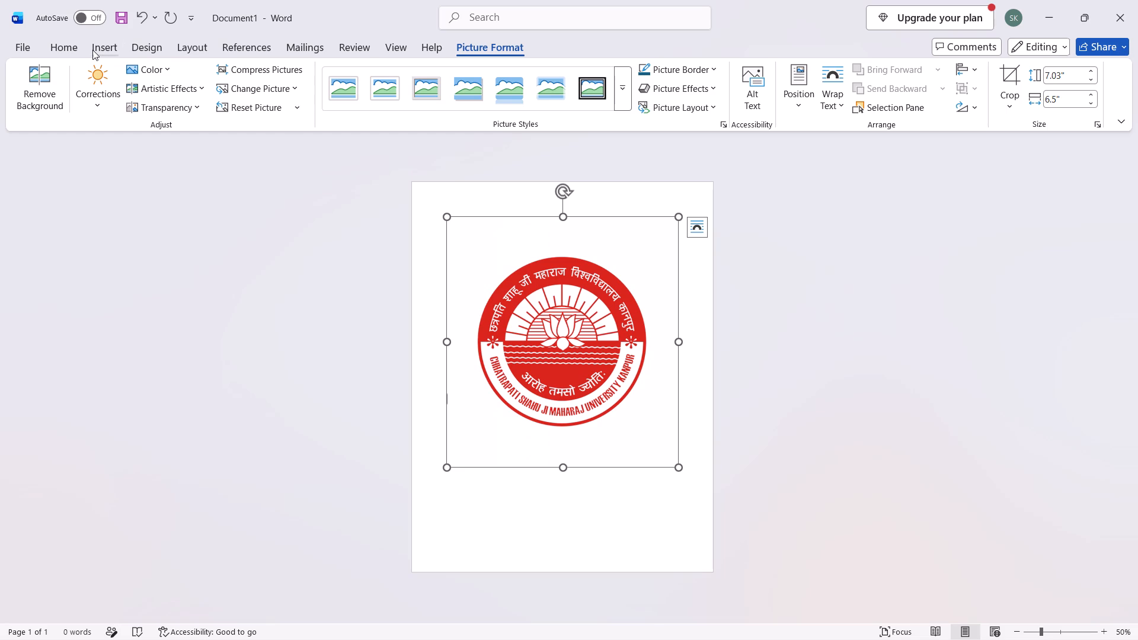
# Crop the logo picture from its upper-right and lower-left corners, trimming the blank margins close to the red circle.
pyautogui.click(65, 49)
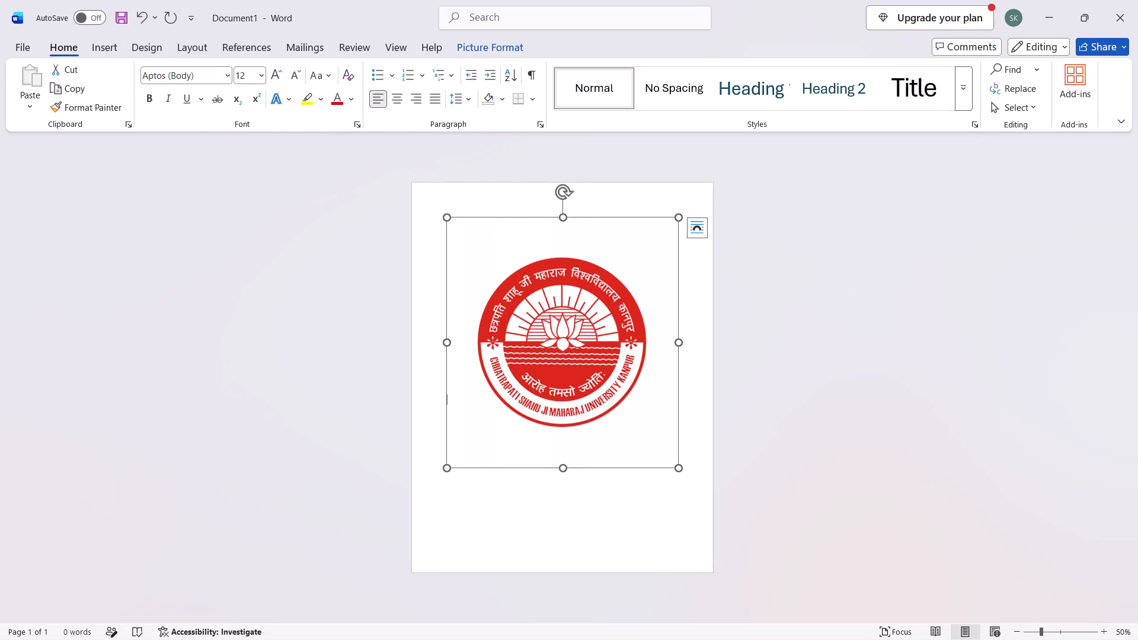
pyautogui.rightClick(596, 284)
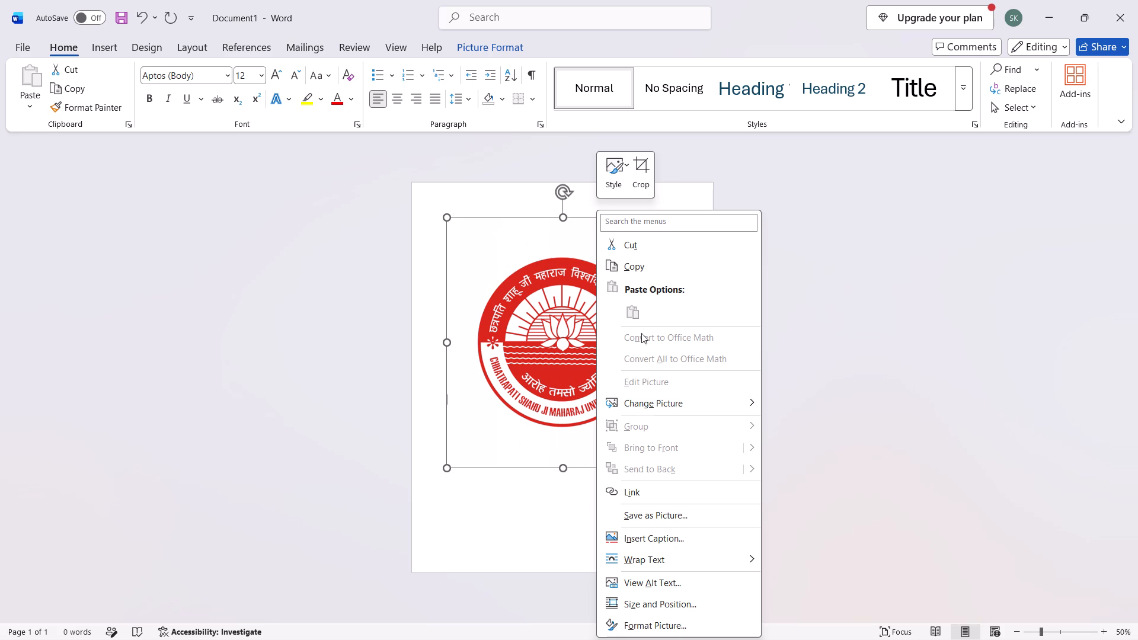
pyautogui.click(642, 175)
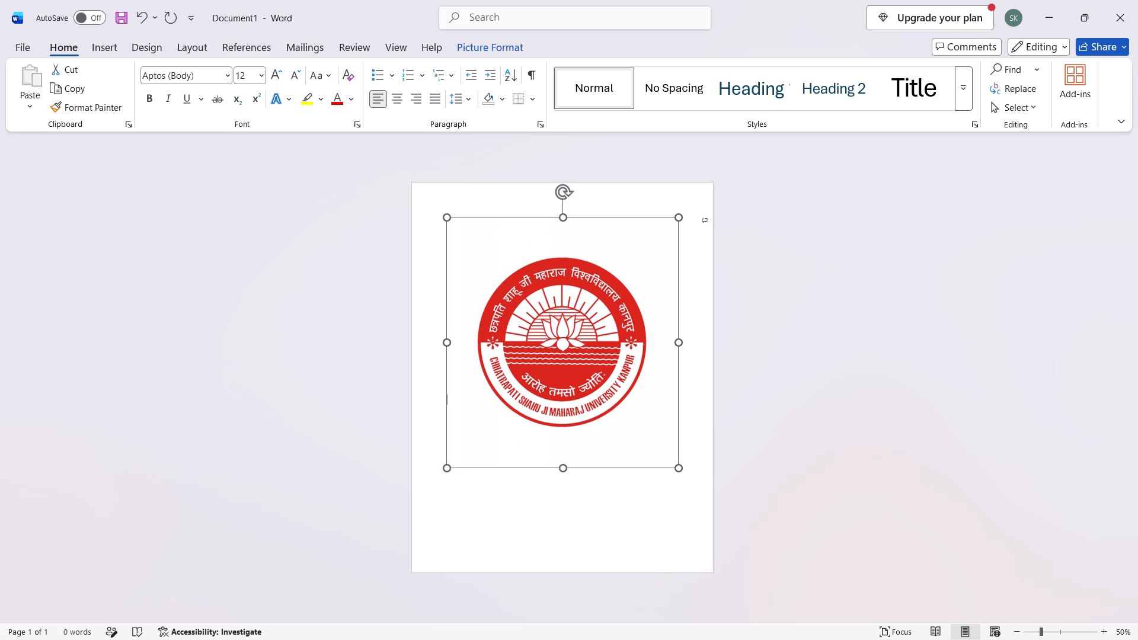
pyautogui.moveTo(676, 220); pyautogui.dragTo(648, 263)
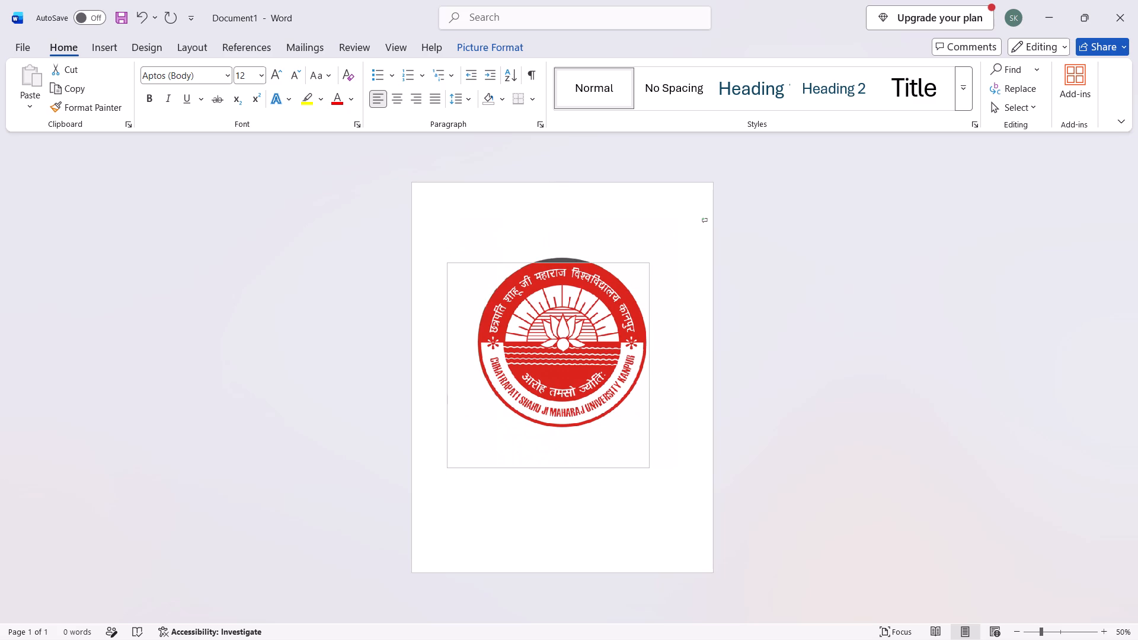
pyautogui.moveTo(648, 263); pyautogui.dragTo(651, 255)
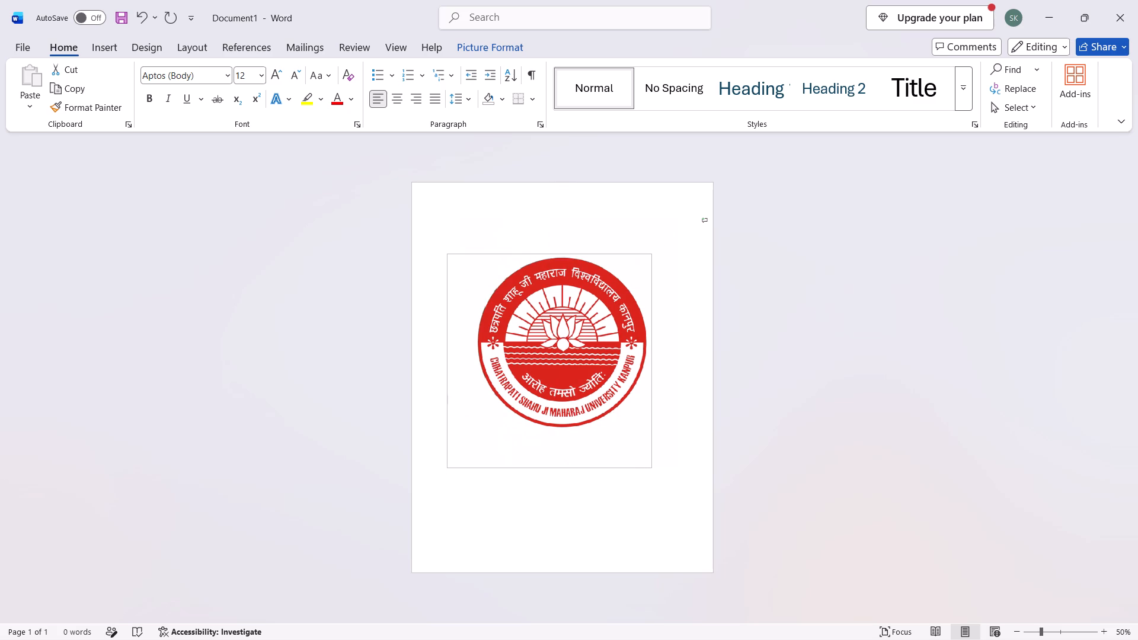
pyautogui.moveTo(651, 255); pyautogui.dragTo(648, 254)
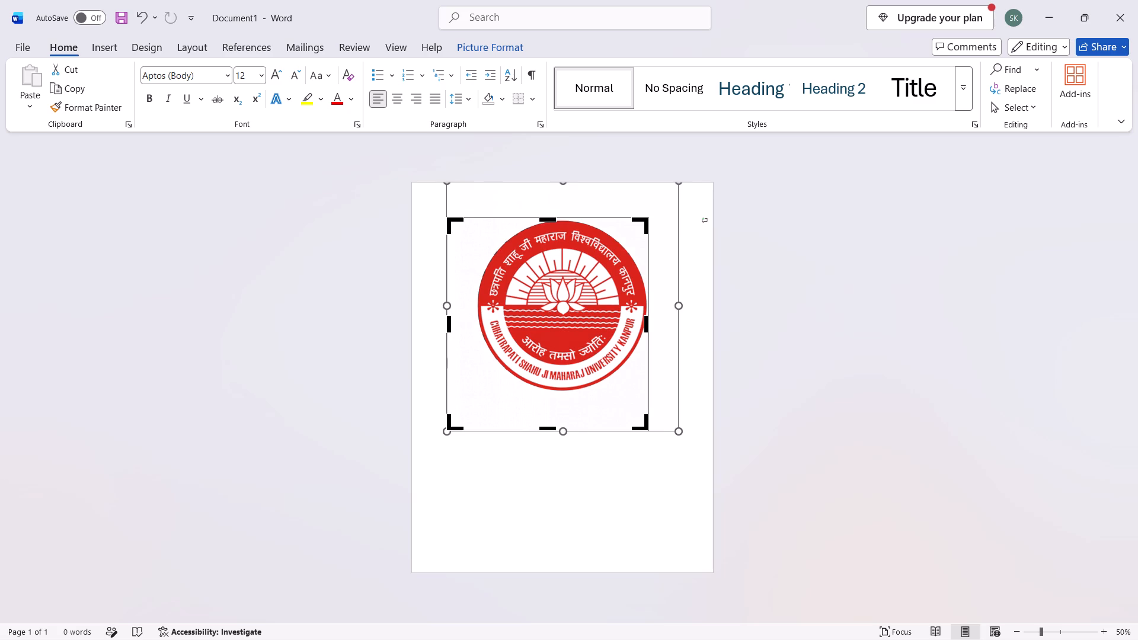
pyautogui.moveTo(449, 427); pyautogui.dragTo(494, 387)
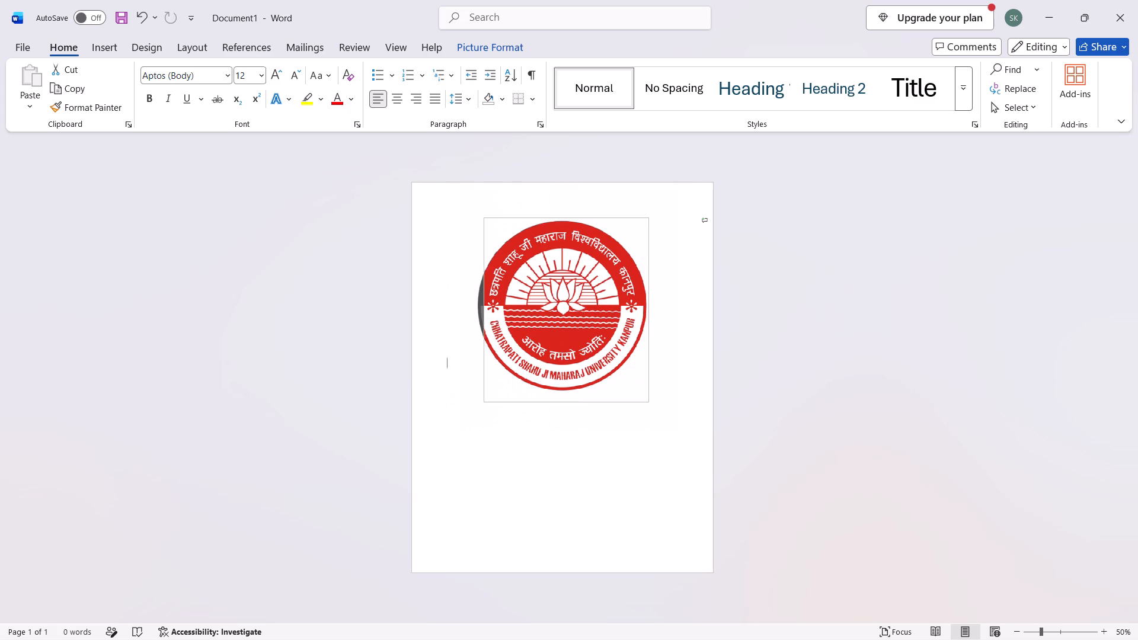
pyautogui.moveTo(494, 387); pyautogui.dragTo(473, 396)
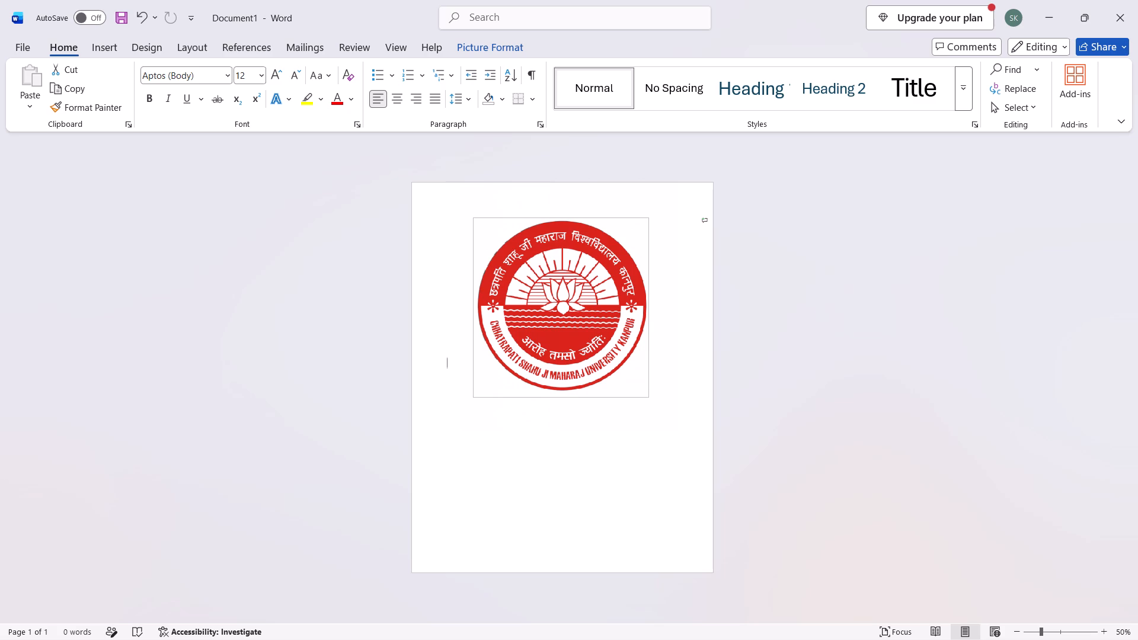
pyautogui.moveTo(473, 396); pyautogui.dragTo(474, 395)
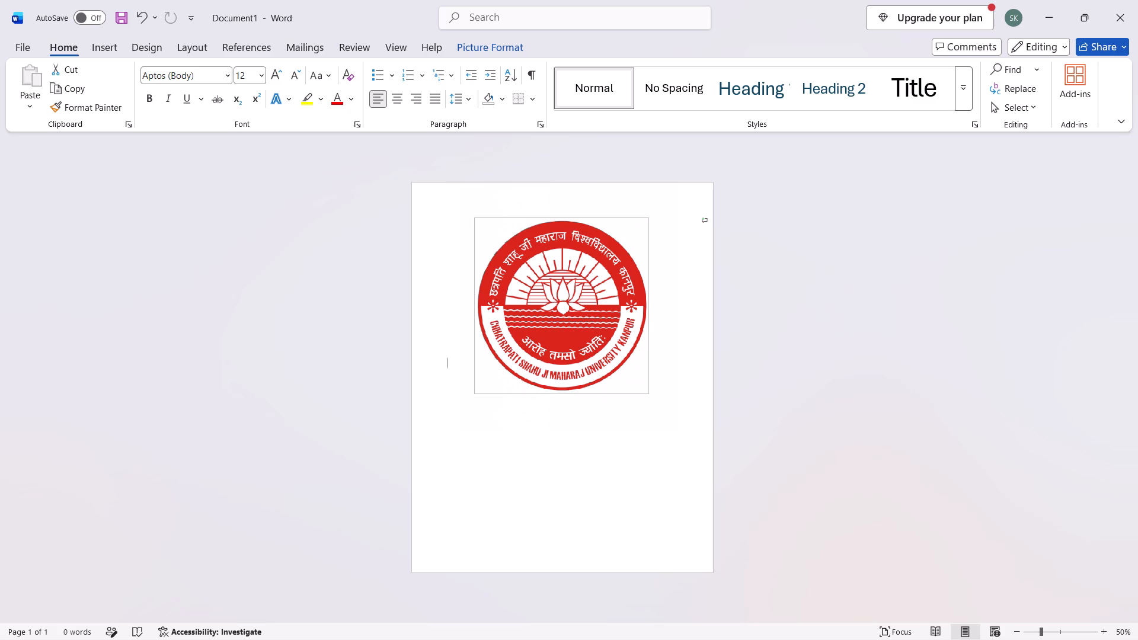
pyautogui.moveTo(474, 395); pyautogui.dragTo(474, 393)
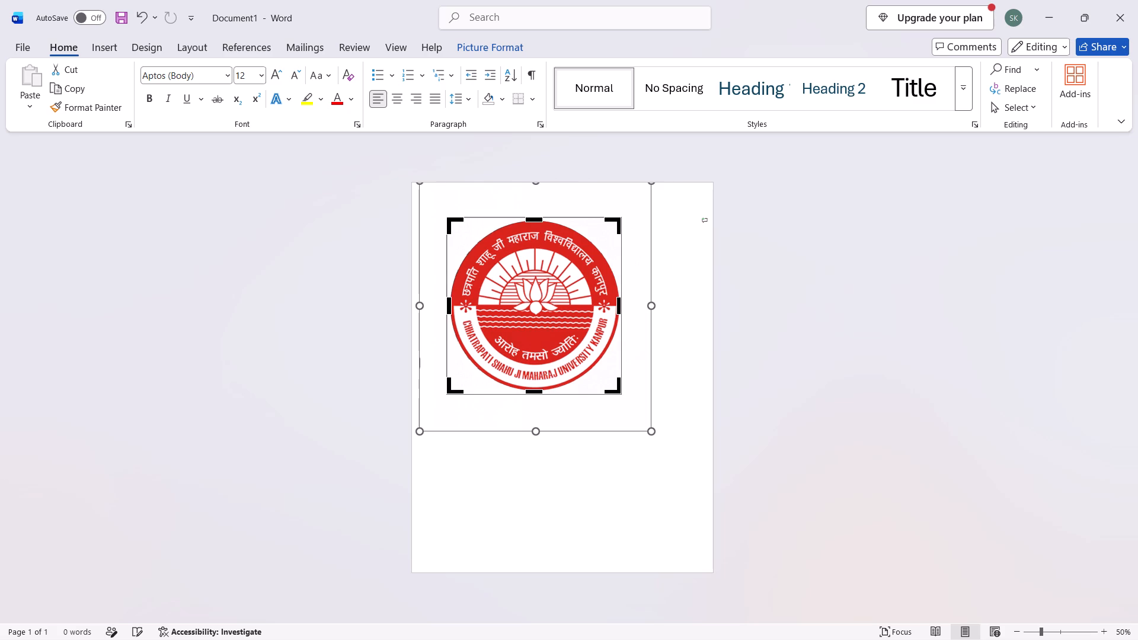
pyautogui.click(845, 299)
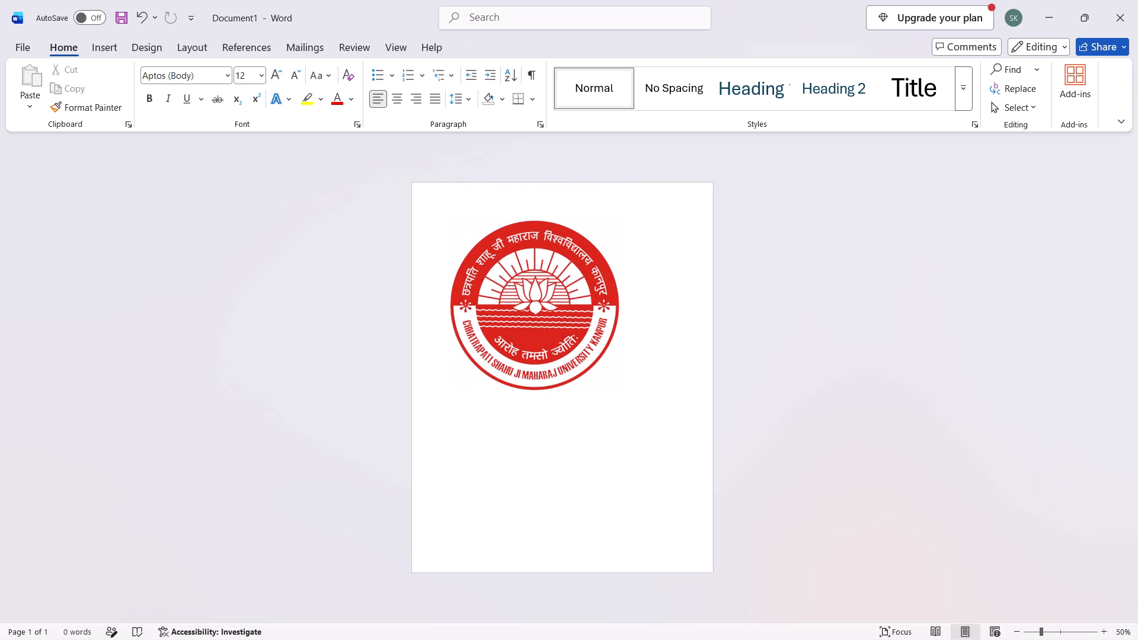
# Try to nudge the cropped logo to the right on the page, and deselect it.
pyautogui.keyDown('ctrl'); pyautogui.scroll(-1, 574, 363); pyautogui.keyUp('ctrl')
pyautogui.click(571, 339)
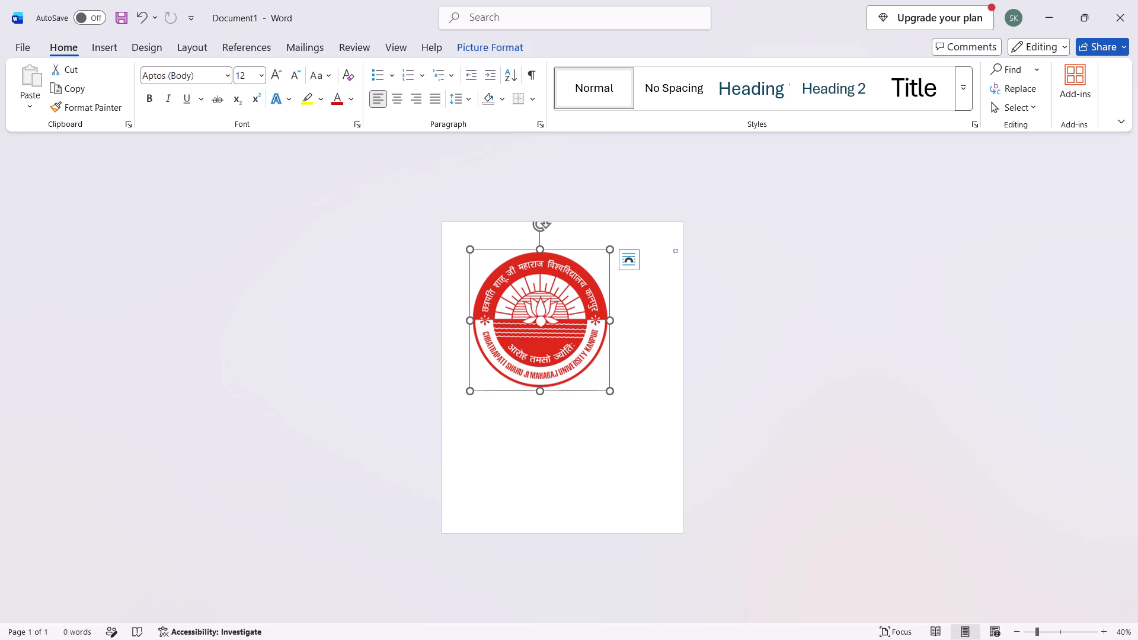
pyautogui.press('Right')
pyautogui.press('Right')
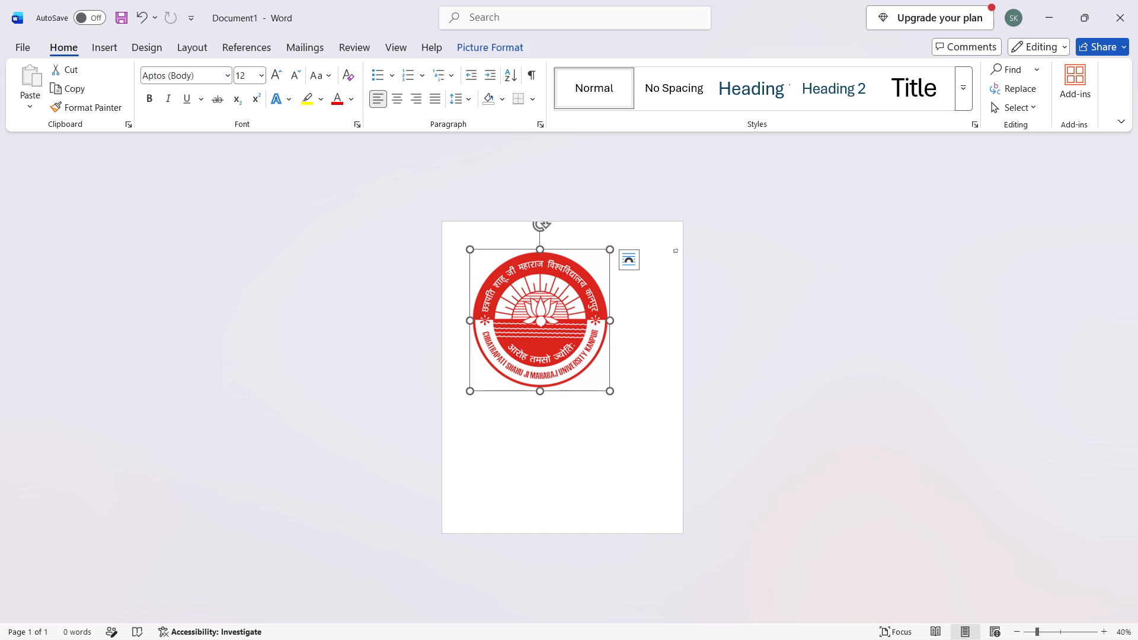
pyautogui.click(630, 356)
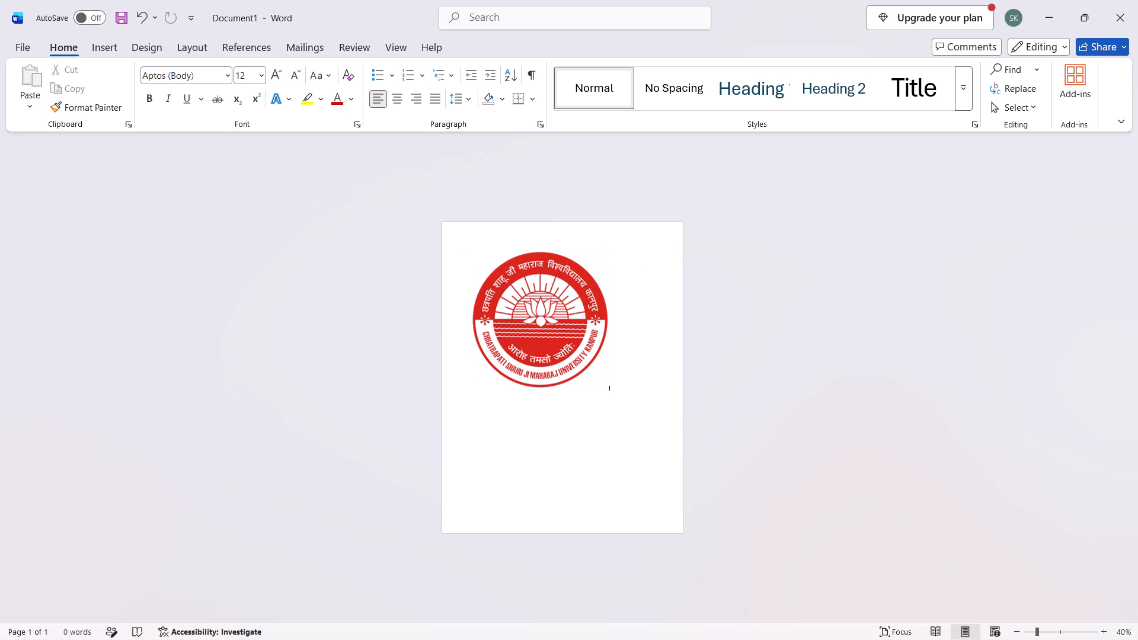
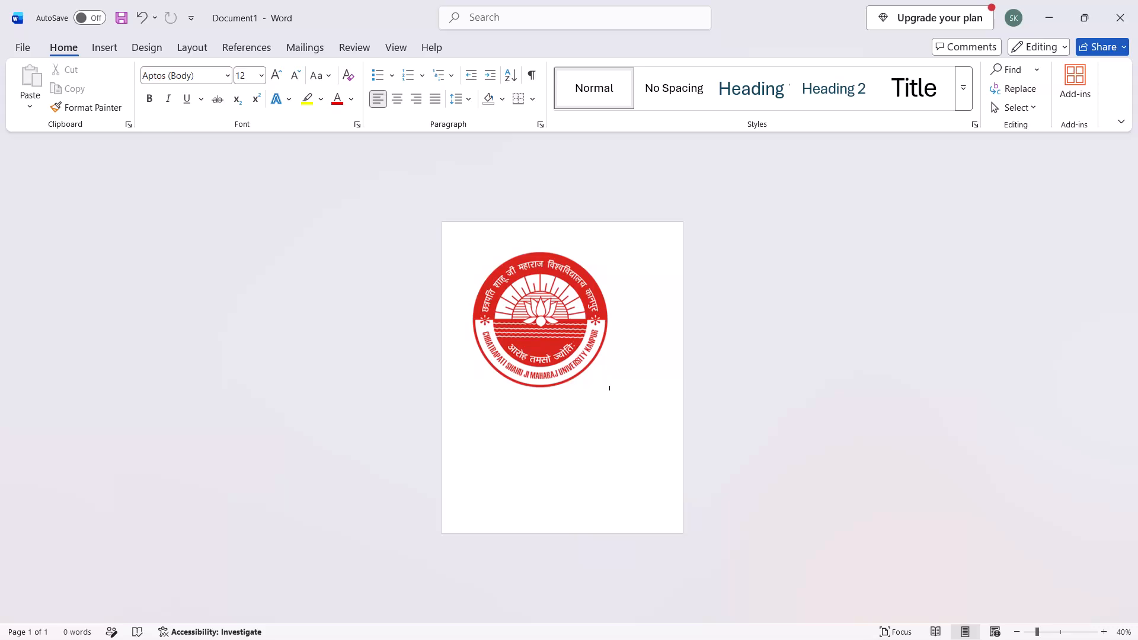
# Center the logo picture horizontally on the page and deselect it.
pyautogui.keyDown('ctrl'); pyautogui.scroll(5, 473, 263); pyautogui.keyUp('ctrl')
pyautogui.click(473, 263)
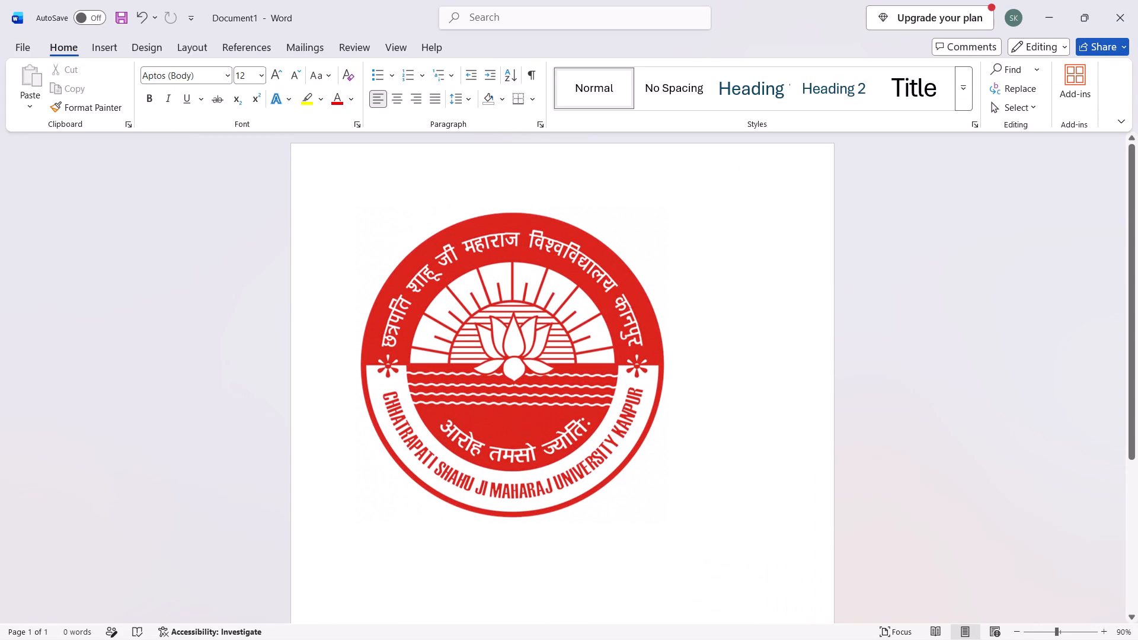
pyautogui.click(402, 101)
pyautogui.click(888, 268)
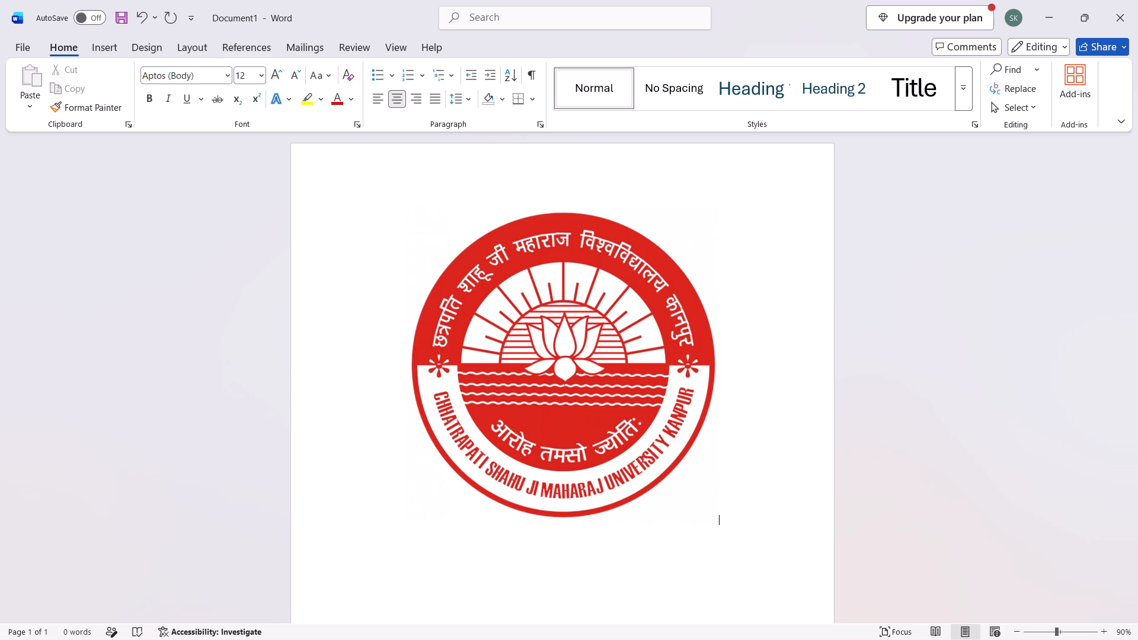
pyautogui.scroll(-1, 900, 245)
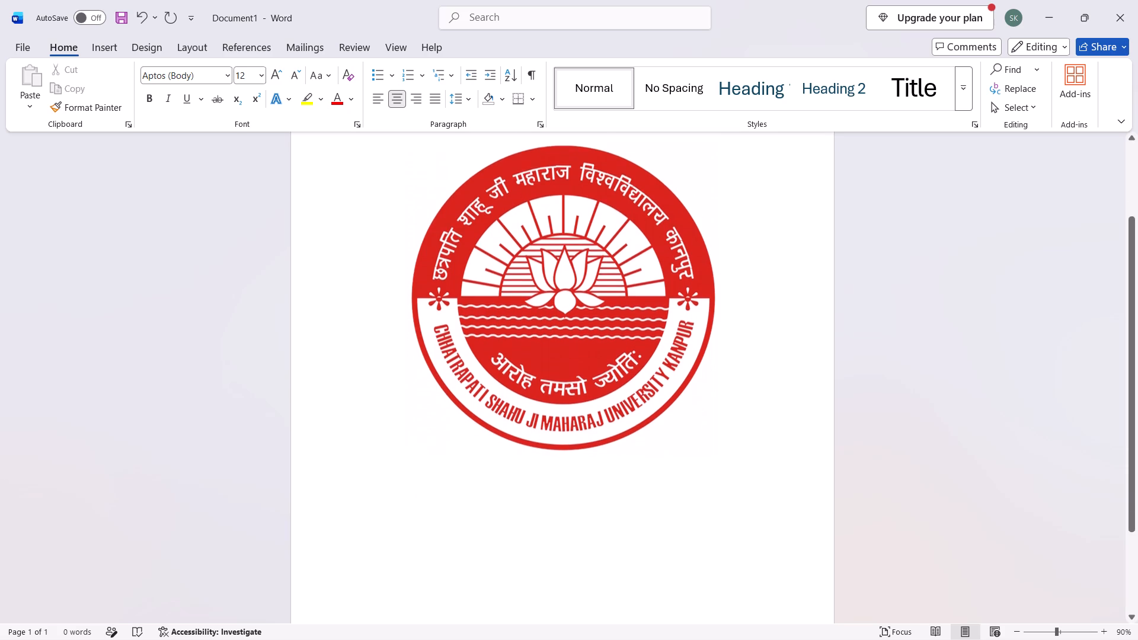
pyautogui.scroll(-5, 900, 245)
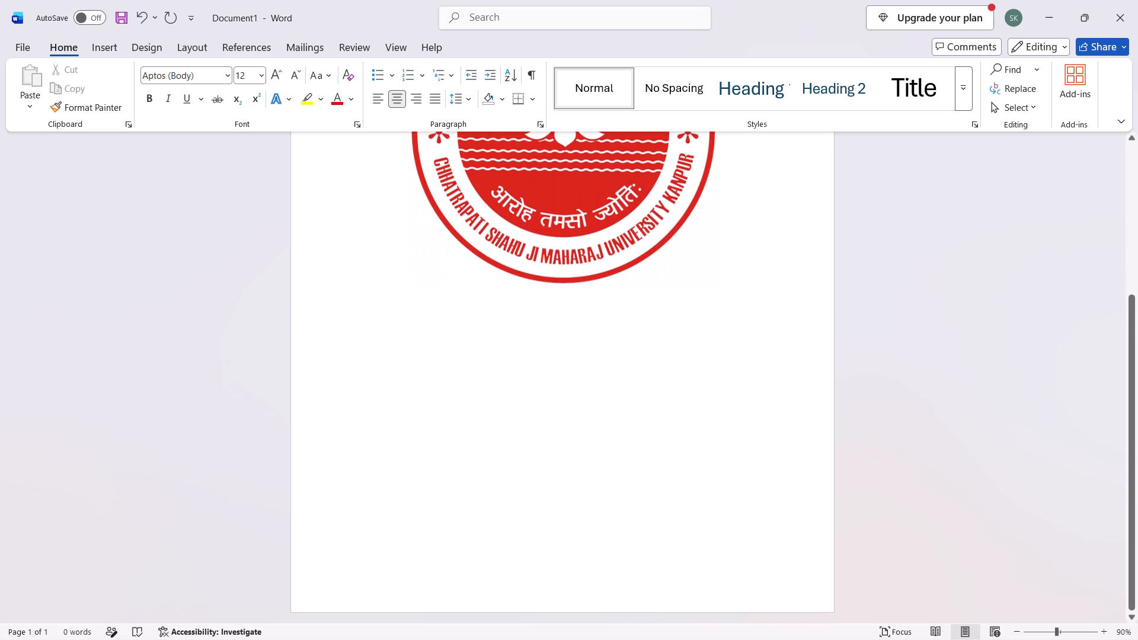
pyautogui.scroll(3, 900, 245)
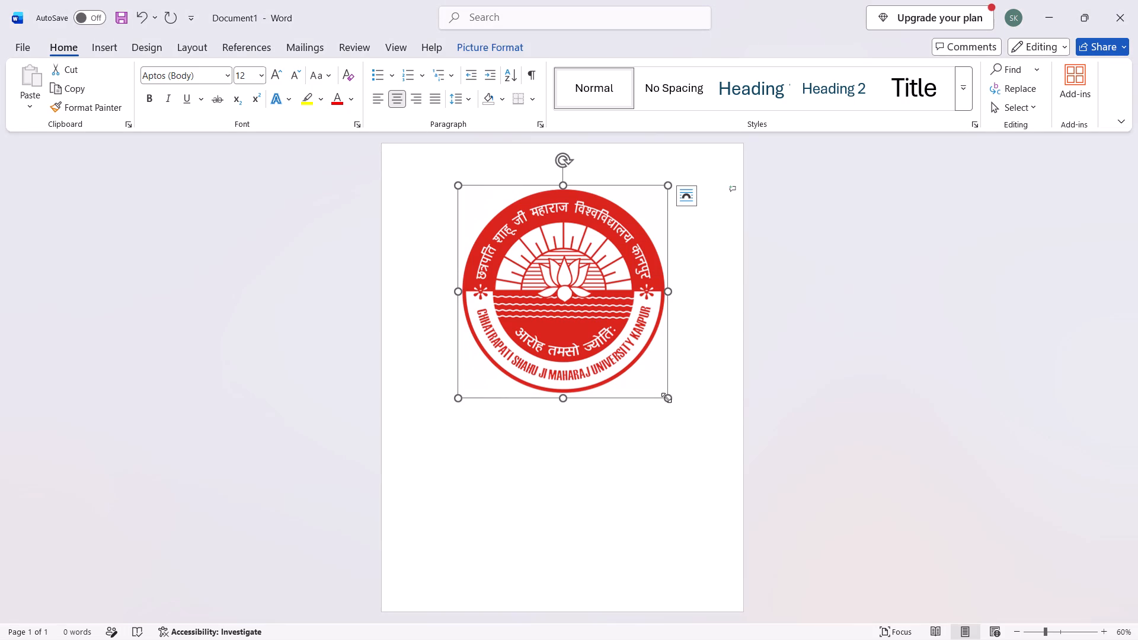
pyautogui.tripleClick(645, 360)
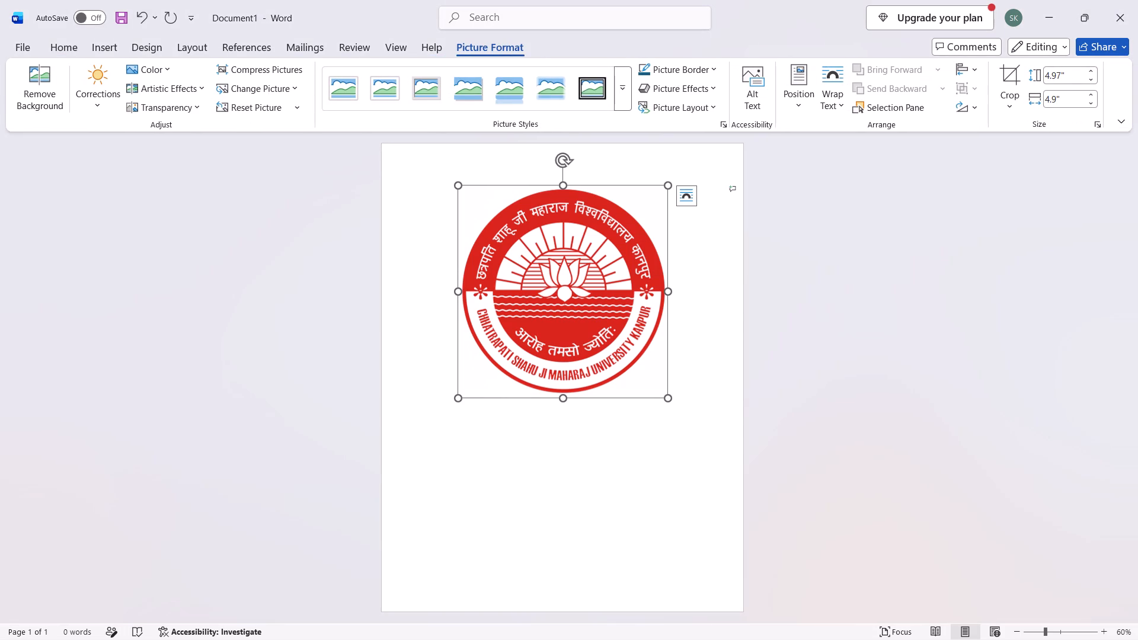
pyautogui.moveTo(665, 399); pyautogui.dragTo(650, 380)
pyautogui.moveTo(650, 380); pyautogui.dragTo(619, 335)
pyautogui.click(619, 335)
pyautogui.click(612, 318)
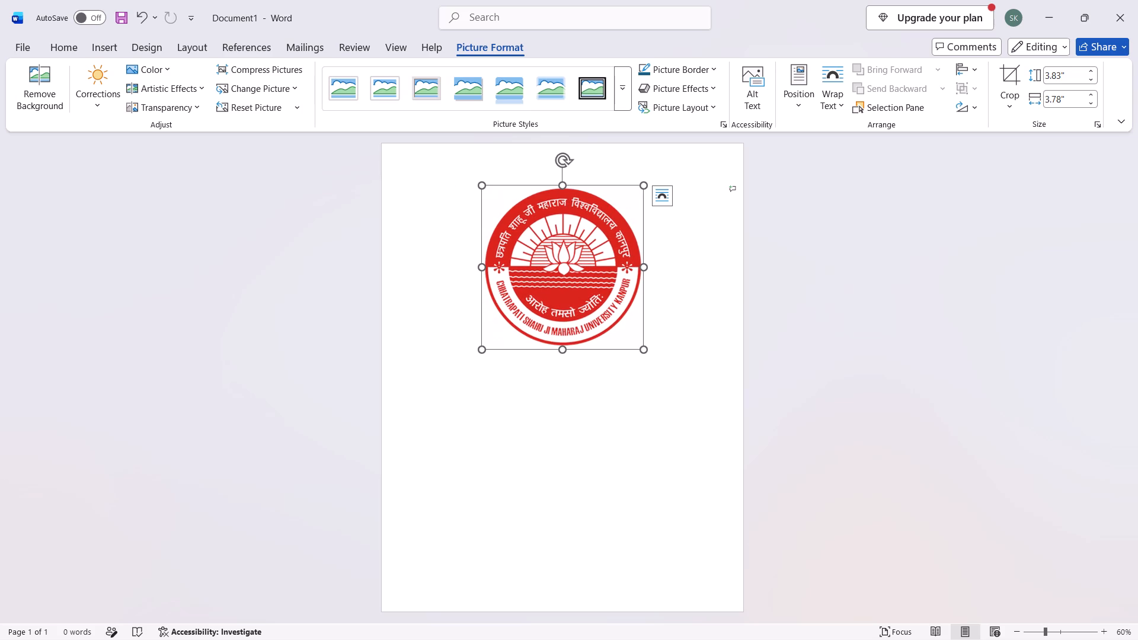
# Shrink the centered logo proportionally to about 3.35" high by 3.31" wide.
pyautogui.click(642, 351)
pyautogui.moveTo(642, 351); pyautogui.dragTo(624, 295)
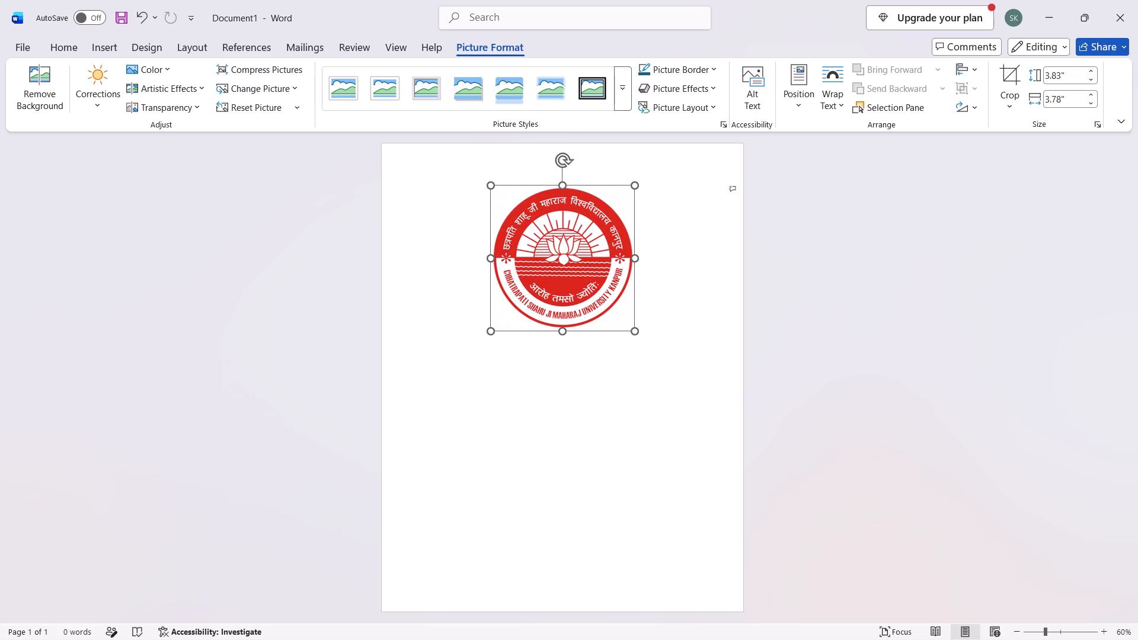
pyautogui.moveTo(624, 295); pyautogui.dragTo(623, 295)
pyautogui.click(623, 295)
pyautogui.click(623, 295)
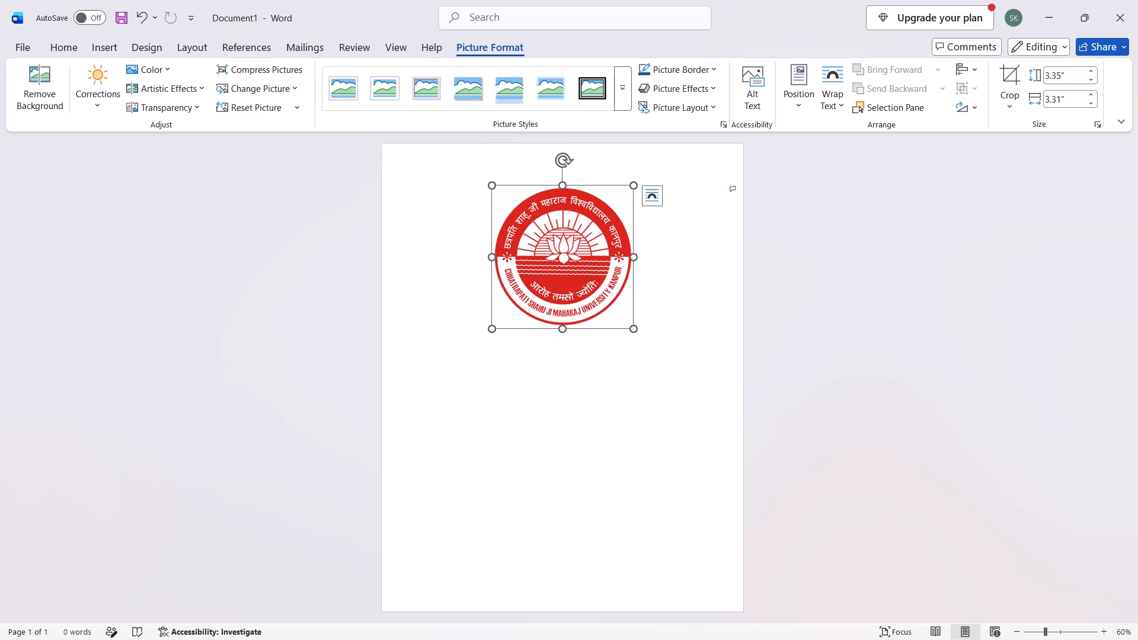
# Set the page margins to the Narrow preset, 0.5" on every side.
pyautogui.click(394, 45)
pyautogui.click(199, 43)
pyautogui.click(33, 79)
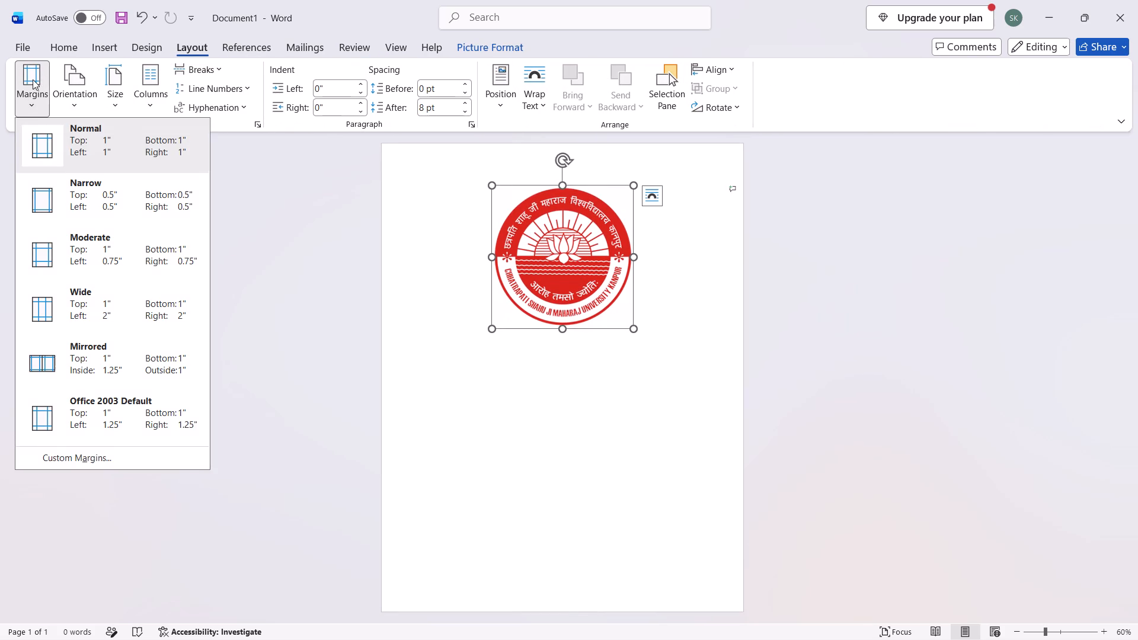
pyautogui.click(59, 188)
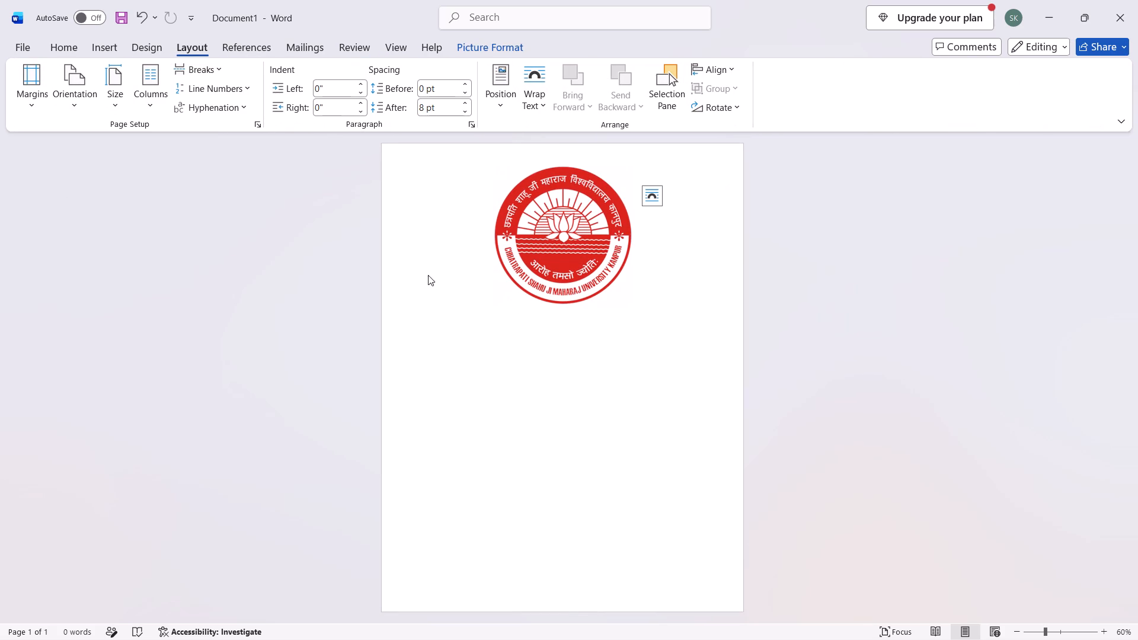
pyautogui.click(514, 384)
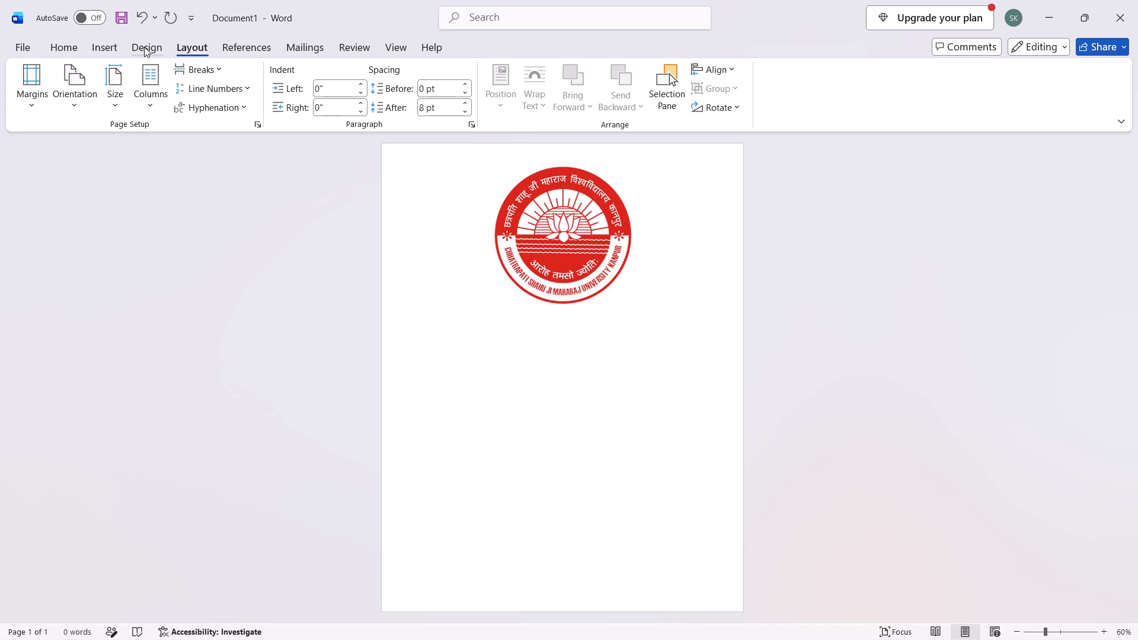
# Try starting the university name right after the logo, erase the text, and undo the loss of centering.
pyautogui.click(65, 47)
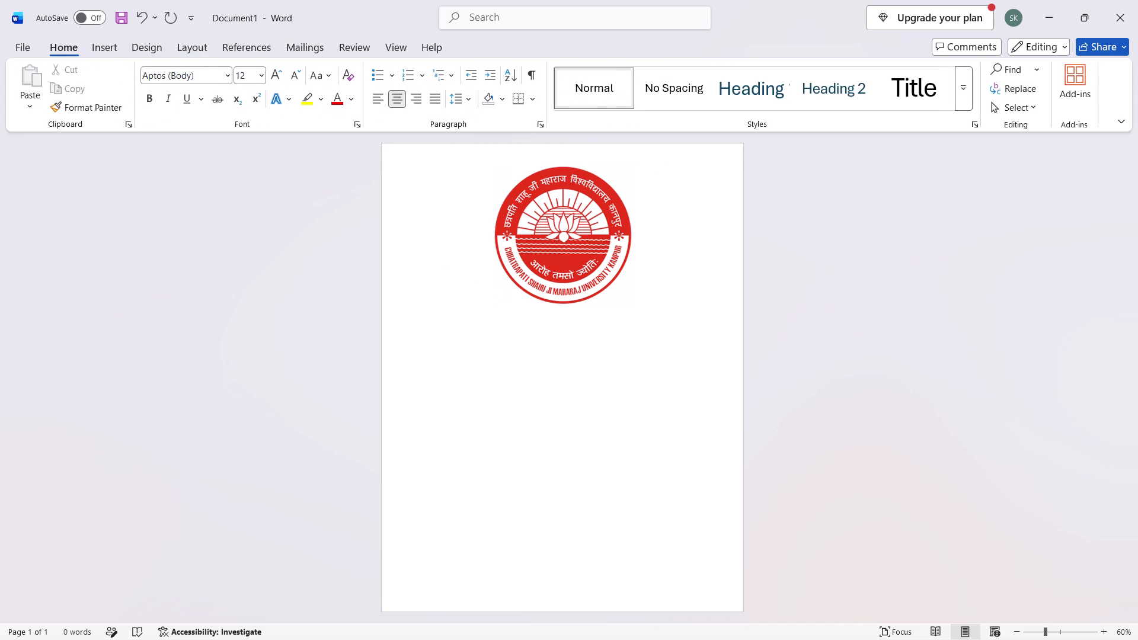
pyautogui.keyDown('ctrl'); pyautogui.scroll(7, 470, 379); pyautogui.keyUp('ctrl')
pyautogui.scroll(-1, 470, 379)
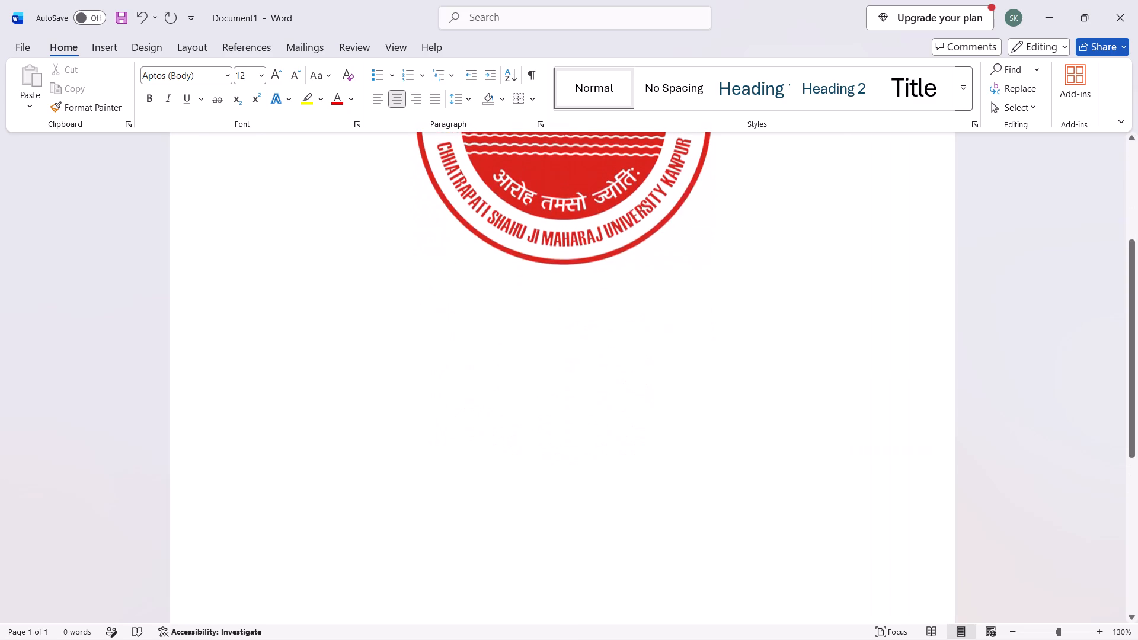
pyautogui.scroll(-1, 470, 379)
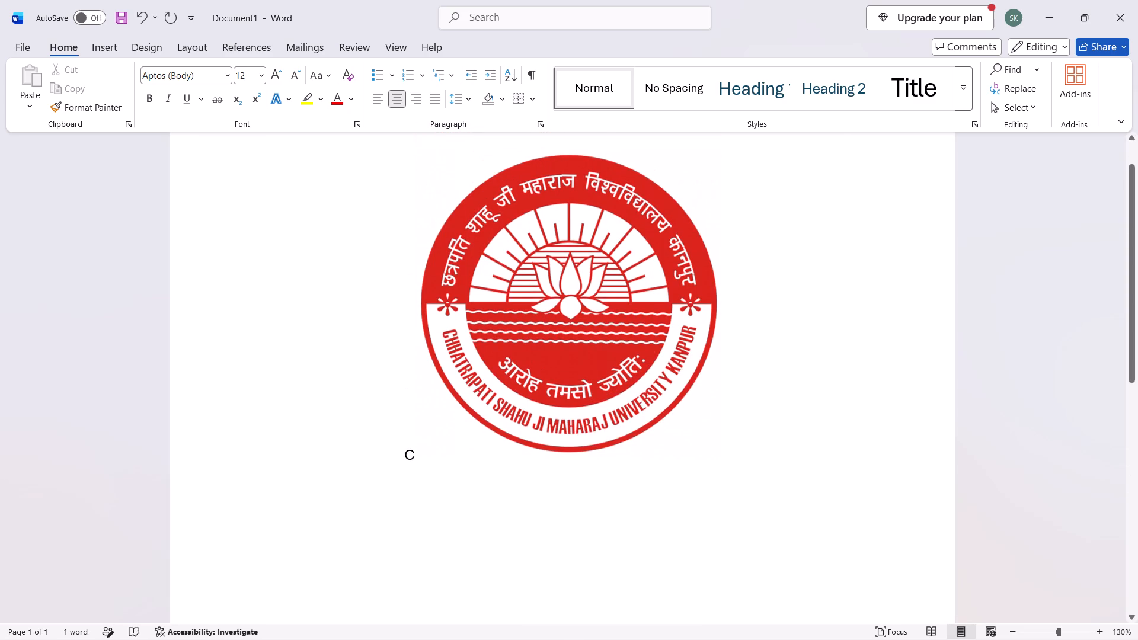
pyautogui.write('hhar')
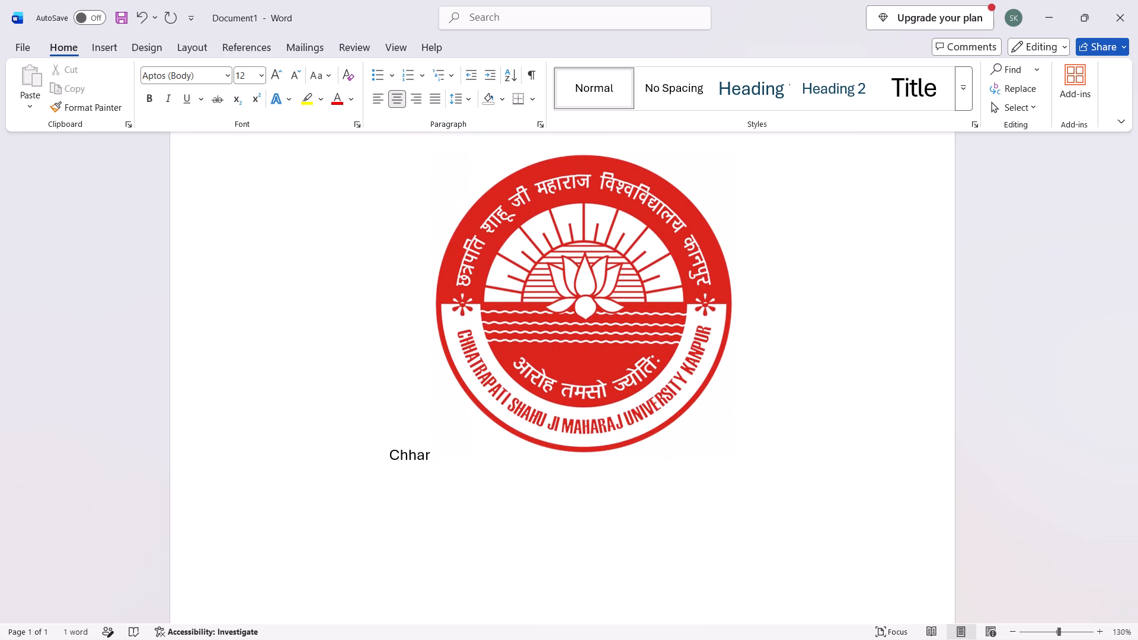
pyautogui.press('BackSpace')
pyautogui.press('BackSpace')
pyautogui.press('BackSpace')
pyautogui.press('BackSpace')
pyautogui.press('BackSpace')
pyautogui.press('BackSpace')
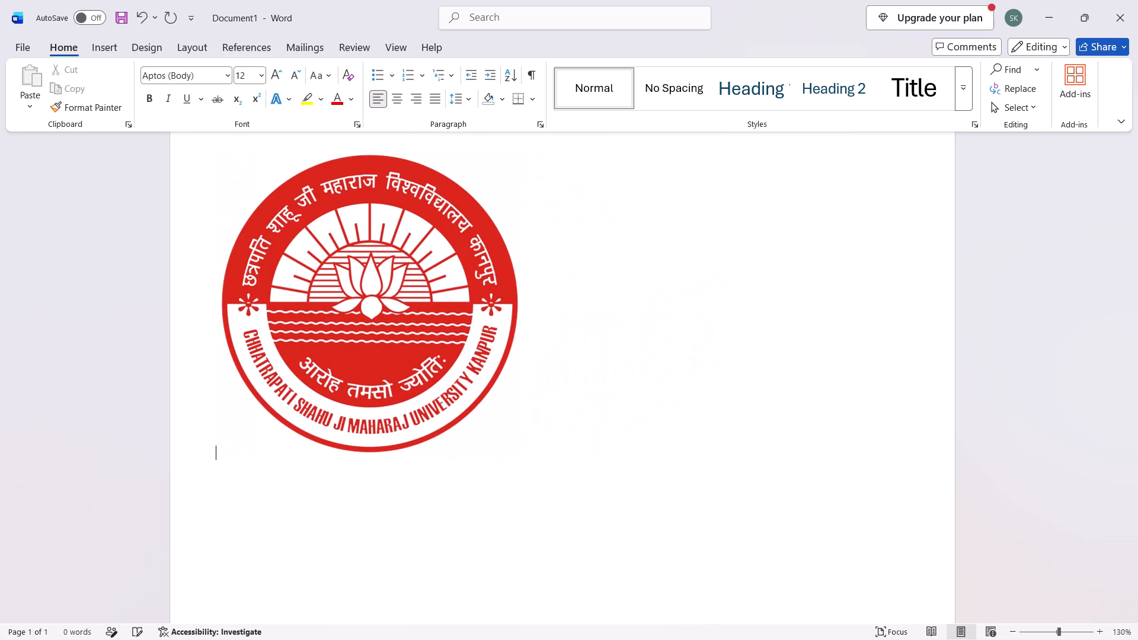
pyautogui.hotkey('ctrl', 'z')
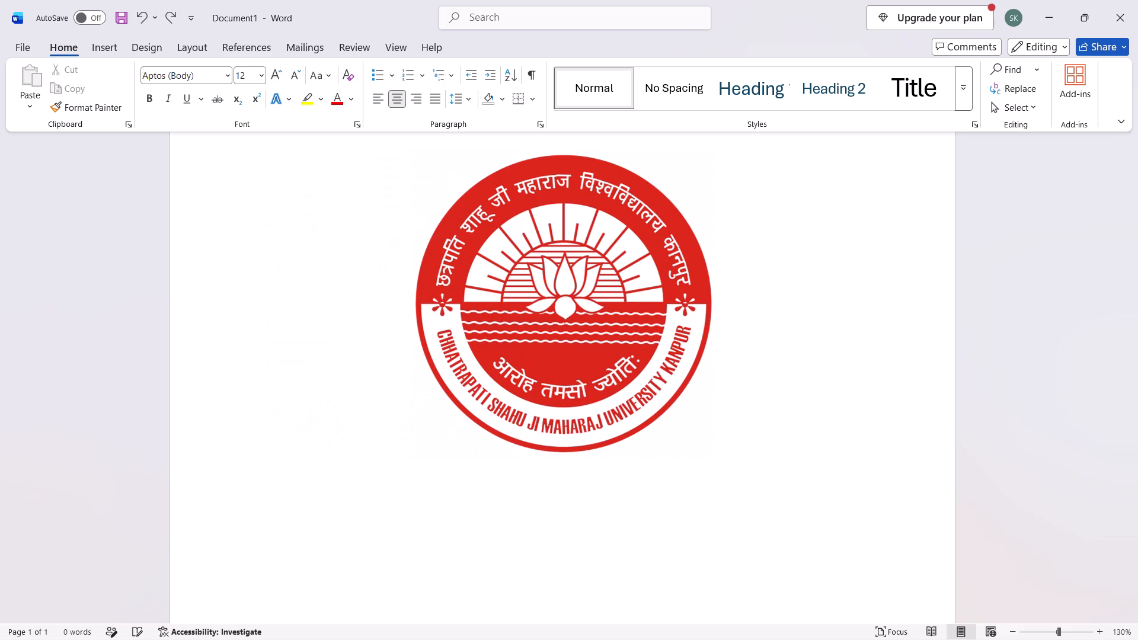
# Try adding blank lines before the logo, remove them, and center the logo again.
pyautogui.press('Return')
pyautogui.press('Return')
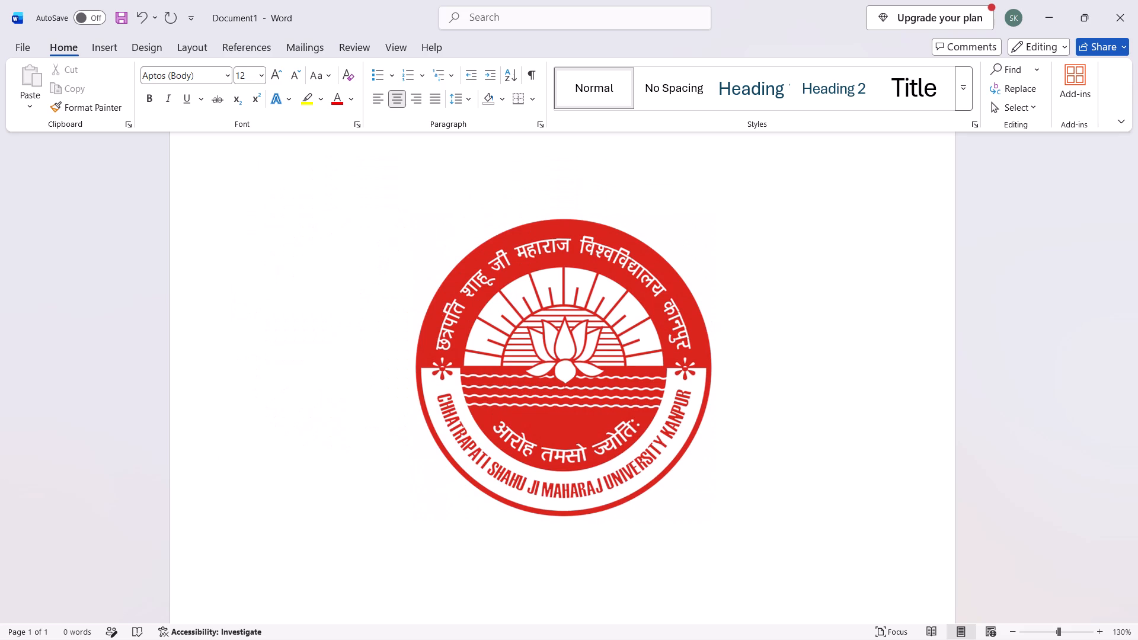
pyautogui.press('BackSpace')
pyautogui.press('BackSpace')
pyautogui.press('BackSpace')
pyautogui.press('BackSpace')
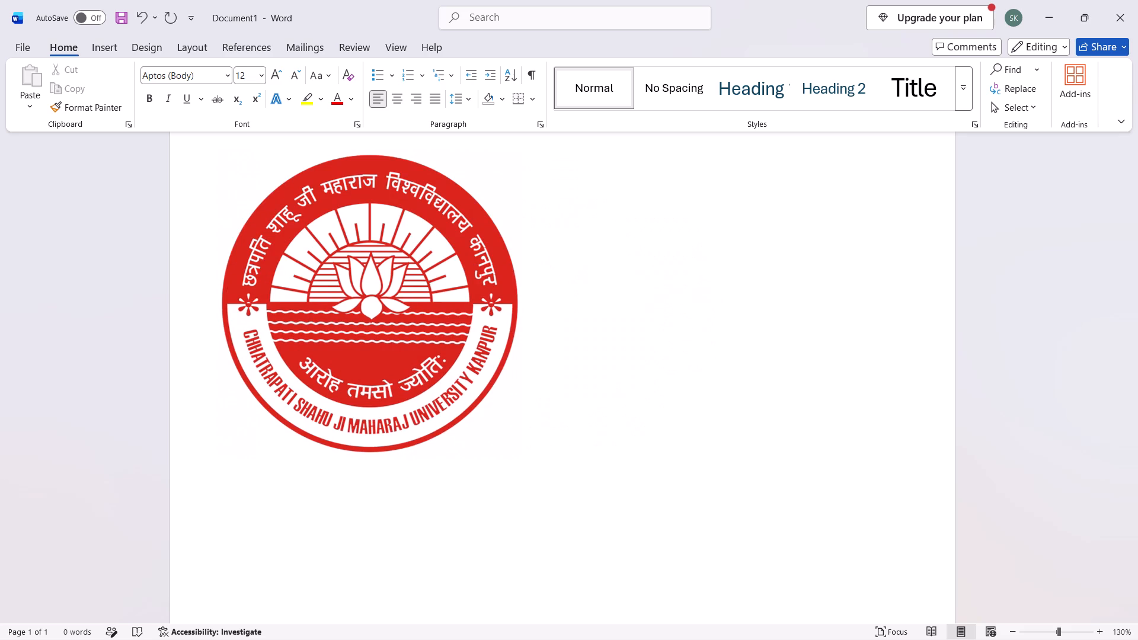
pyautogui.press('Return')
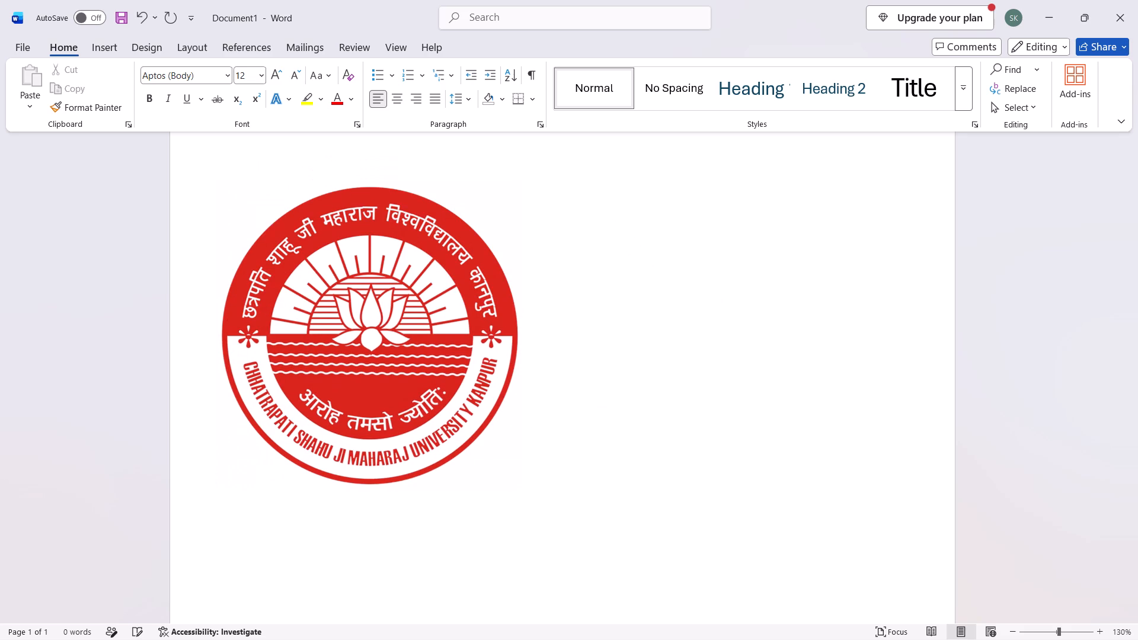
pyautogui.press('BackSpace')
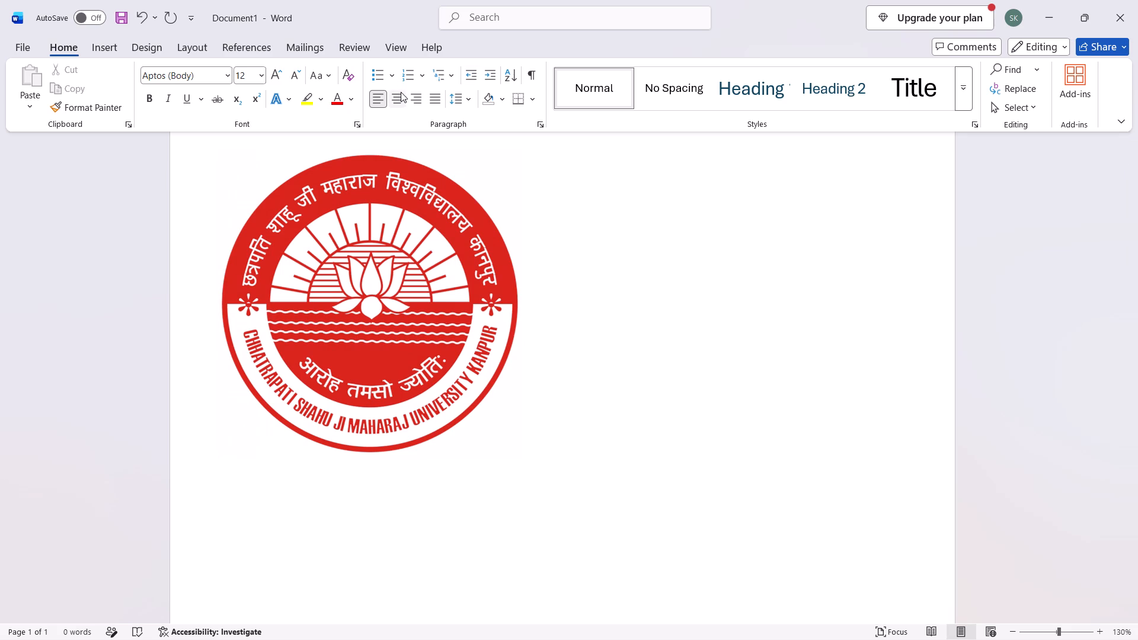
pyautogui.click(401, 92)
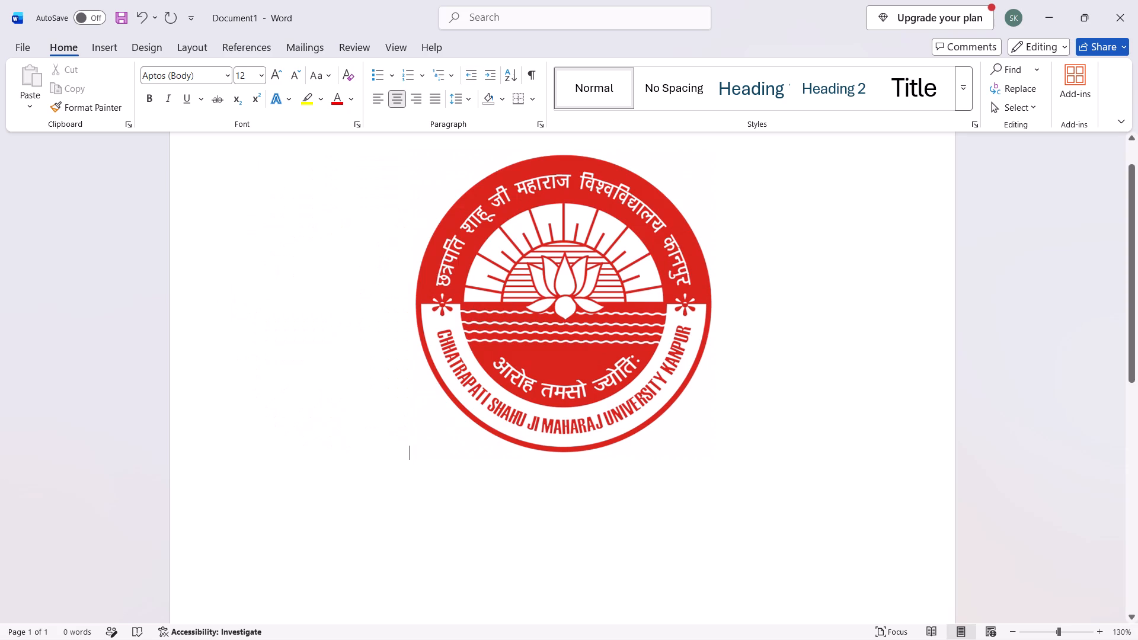
# Insert one blank line above the centered logo.
pyautogui.click(469, 491)
pyautogui.press('Down')
pyautogui.press('Down')
pyautogui.press('Down')
pyautogui.press('Return')
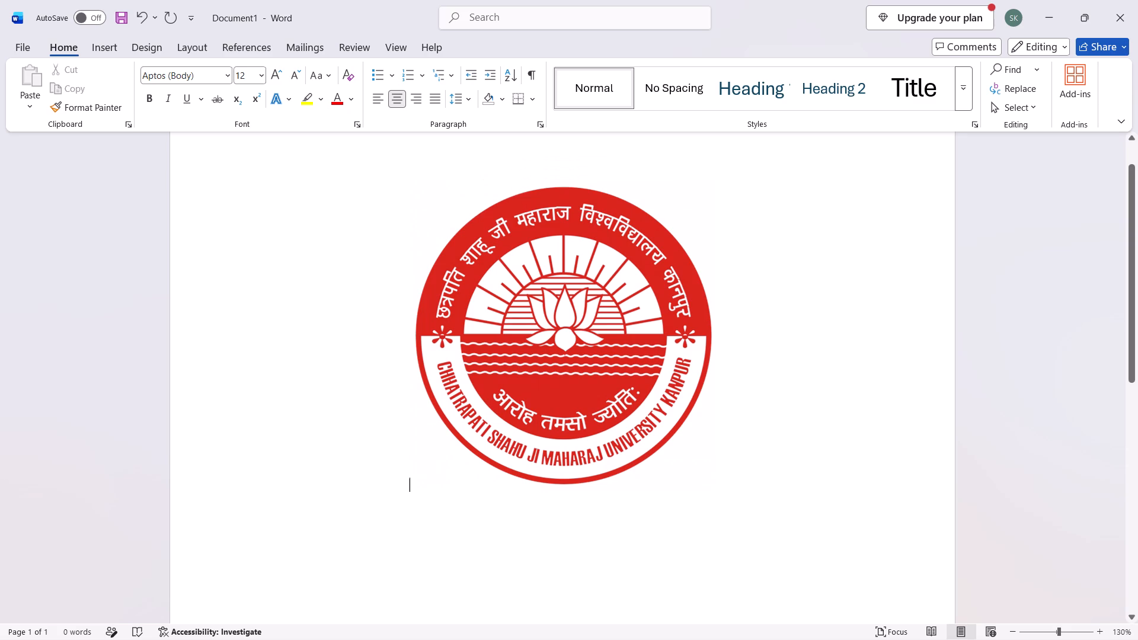
# Add two more blank lines above the logo and enter "Chhatrapati Shahu Ji Maharaj University" on the middle one.
pyautogui.scroll(2, 628, 315)
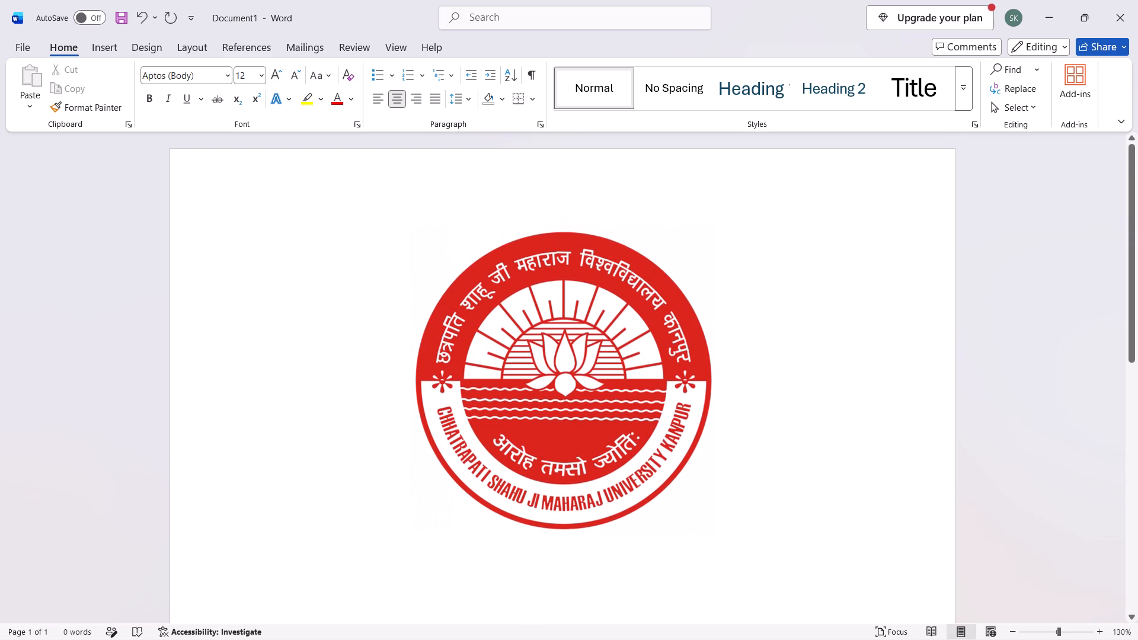
pyautogui.click(567, 187)
pyautogui.press('Return')
pyautogui.press('Return')
pyautogui.press('Up')
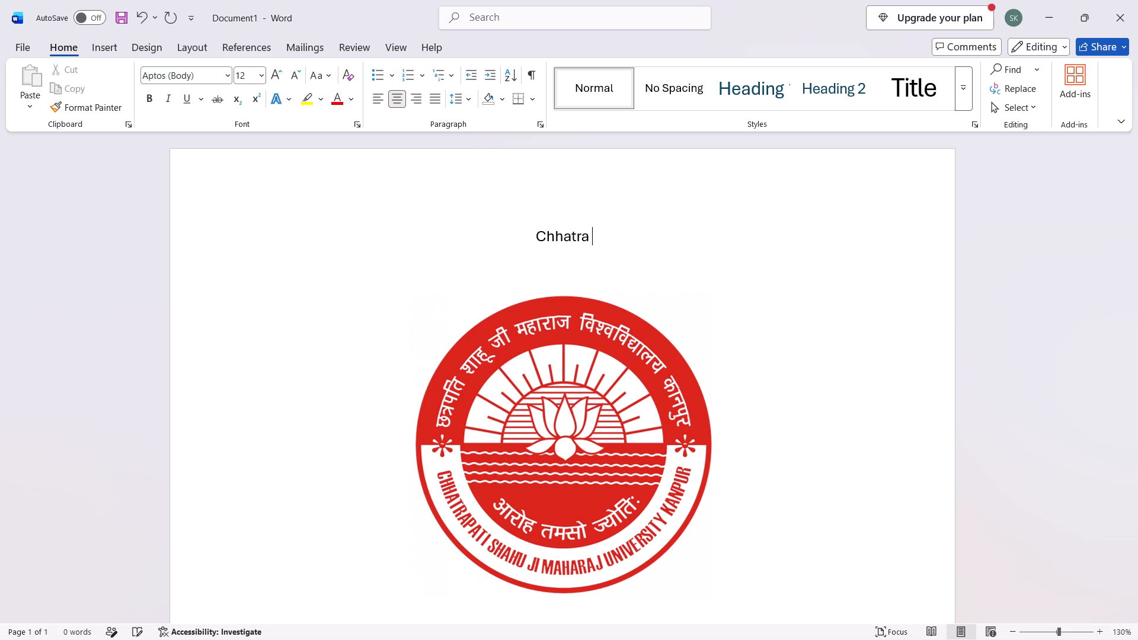
pyautogui.press('BackSpace')
pyautogui.press('o')
pyautogui.press('BackSpace')
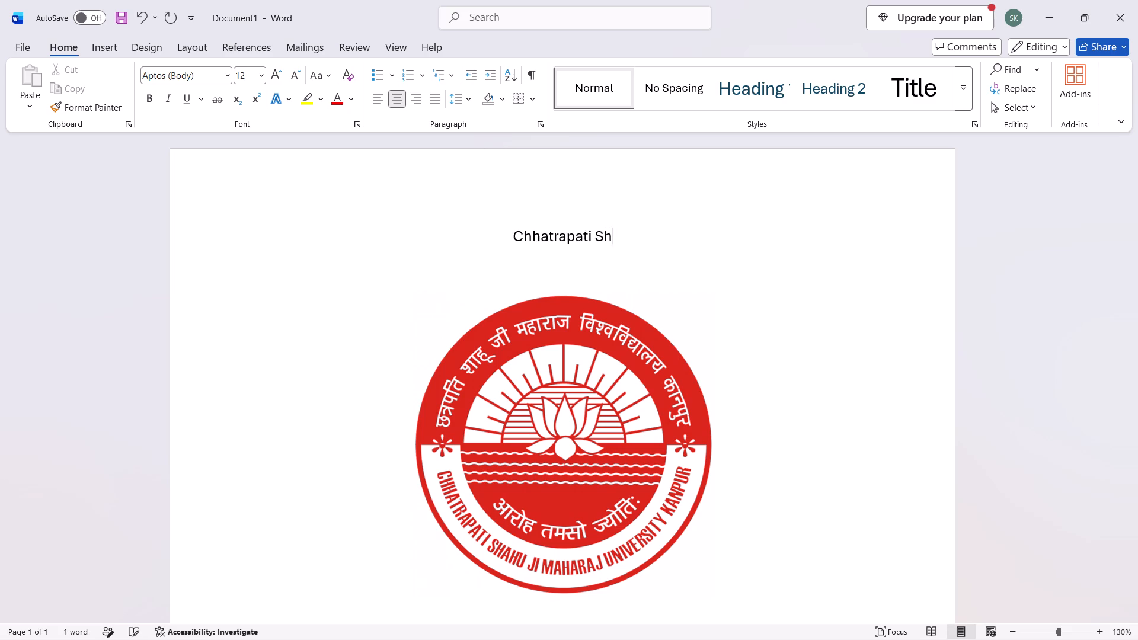
pyautogui.press('BackSpace')
pyautogui.press('BackSpace')
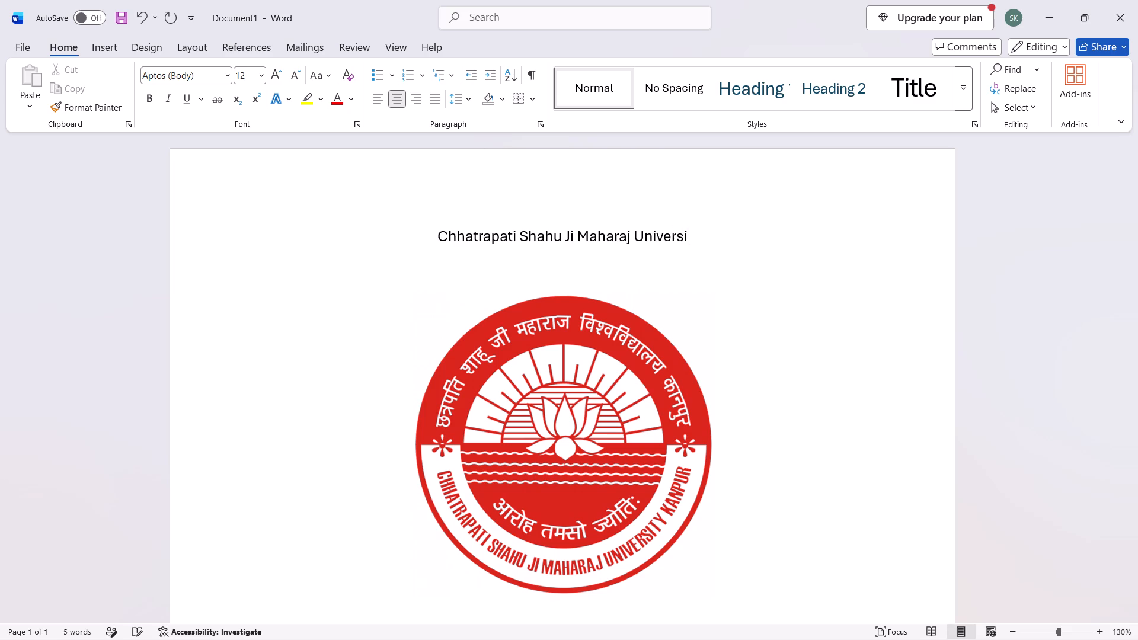
pyautogui.press('a')
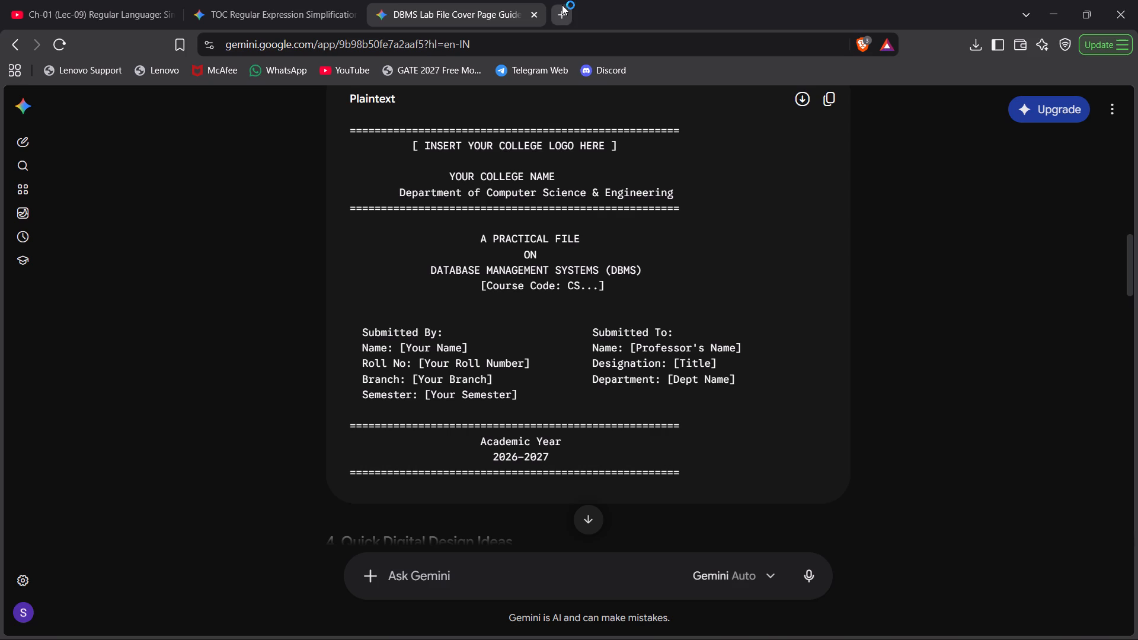
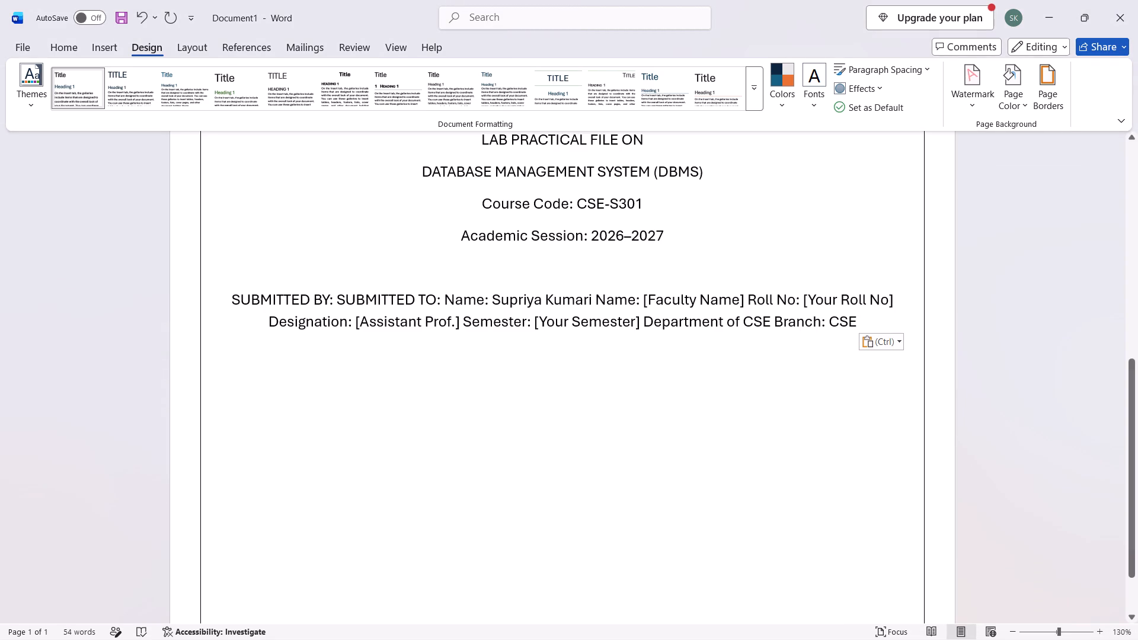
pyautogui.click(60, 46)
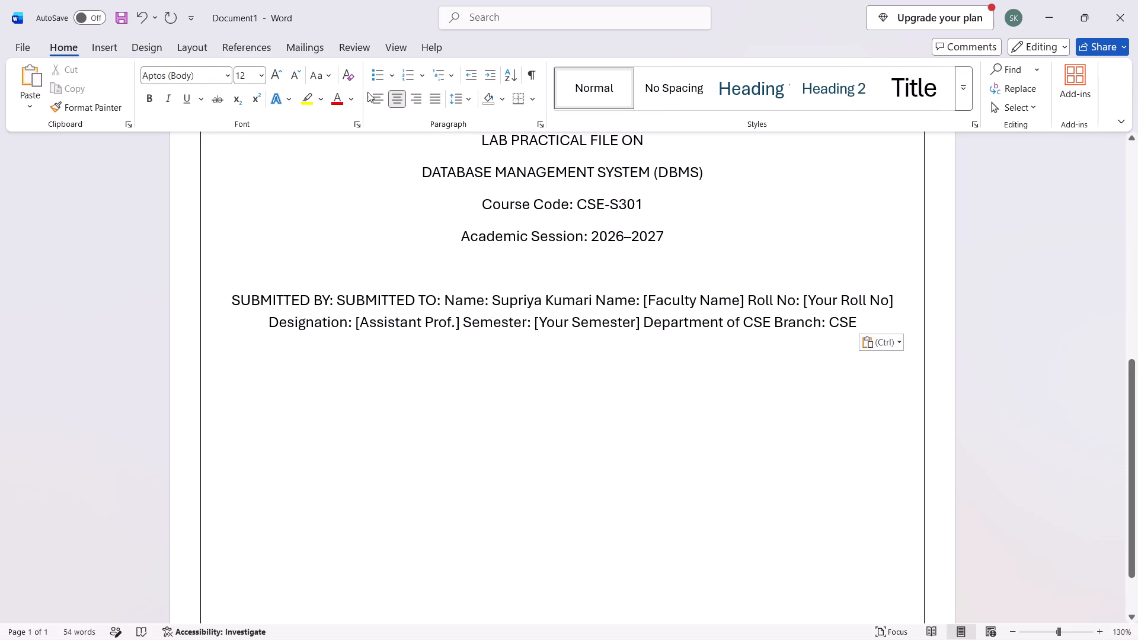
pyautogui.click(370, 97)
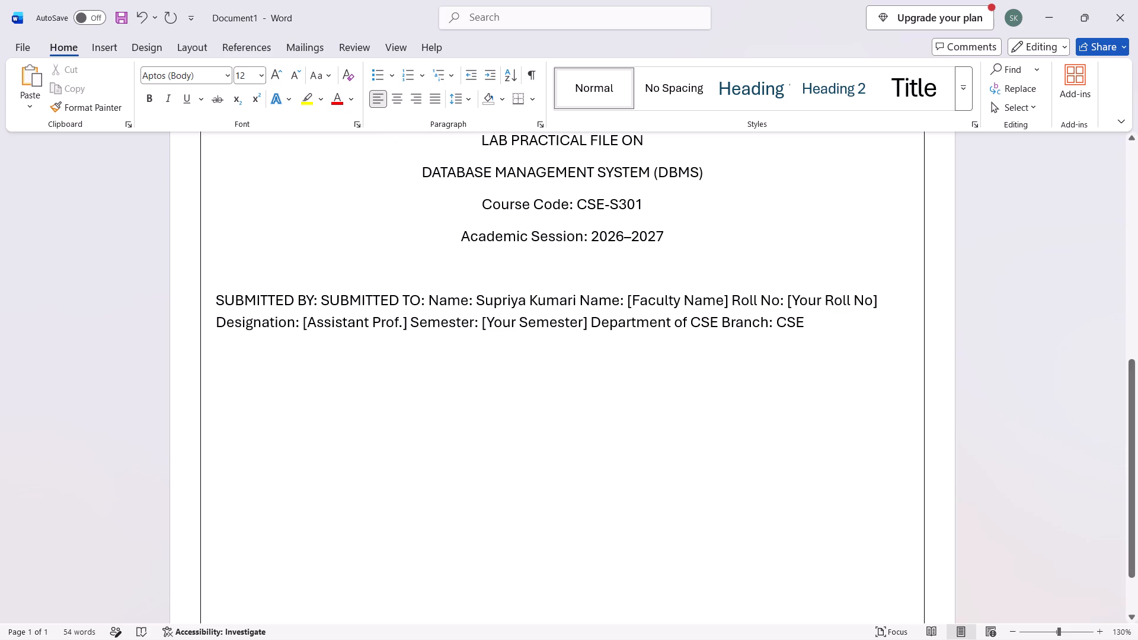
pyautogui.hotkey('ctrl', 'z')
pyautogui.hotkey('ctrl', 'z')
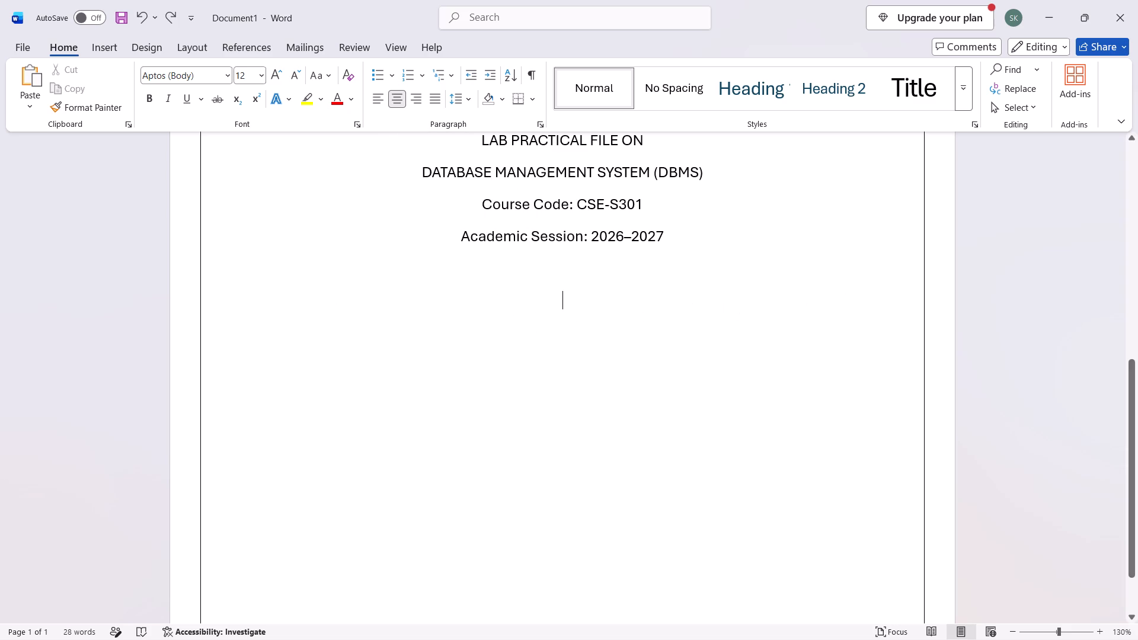
# Format the UIET heading and the Chhatrapati Shahu Ji Maharaj University line below the logo as bold, size 18.
pyautogui.scroll(5, 462, 354)
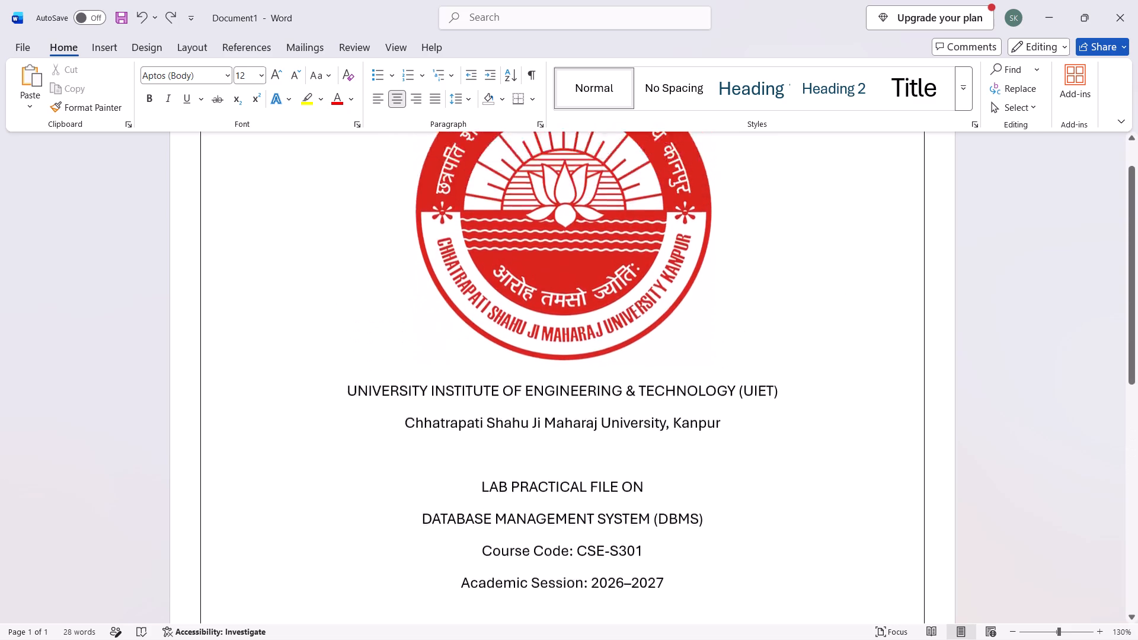
pyautogui.scroll(1, 462, 354)
pyautogui.scroll(-3, 462, 354)
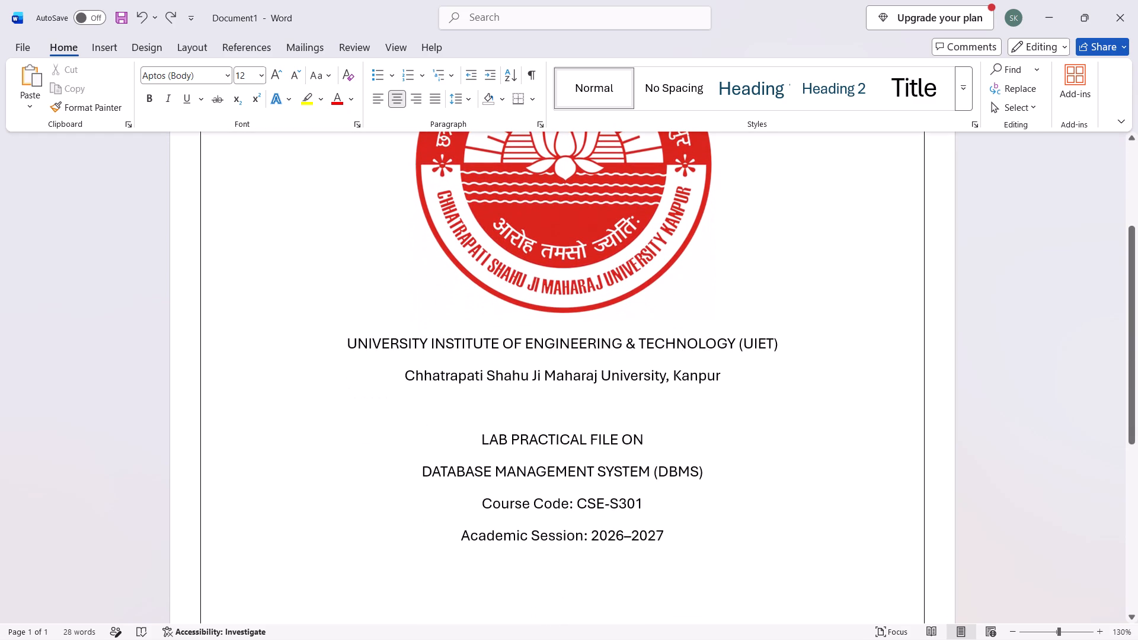
pyautogui.click(346, 343)
pyautogui.moveTo(346, 343); pyautogui.dragTo(727, 372)
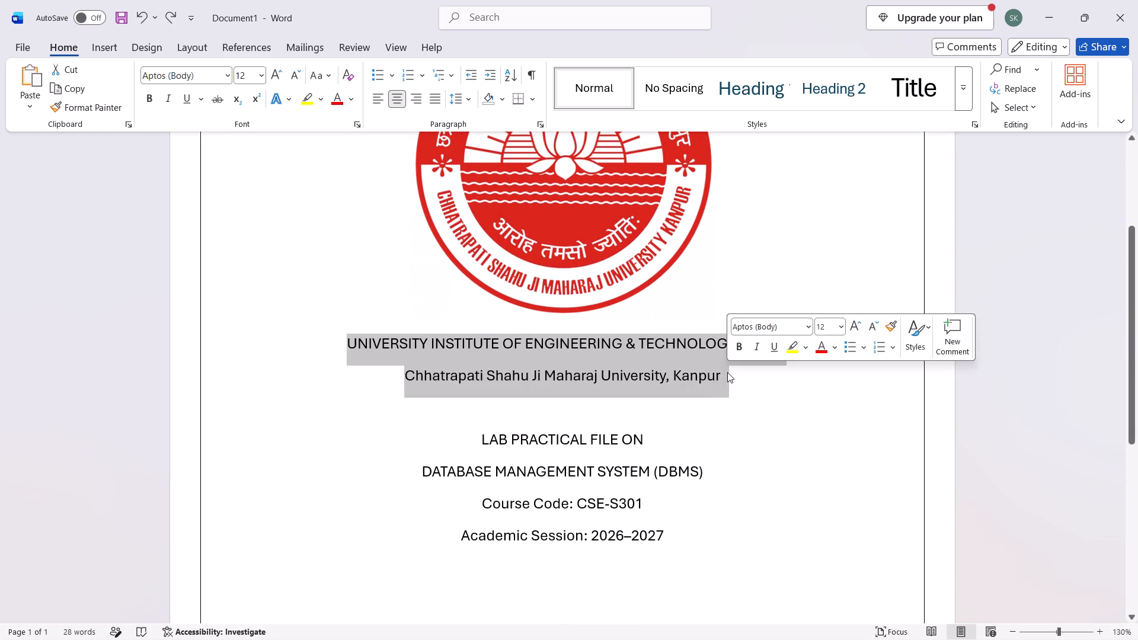
pyautogui.rightClick(727, 372)
pyautogui.click(838, 395)
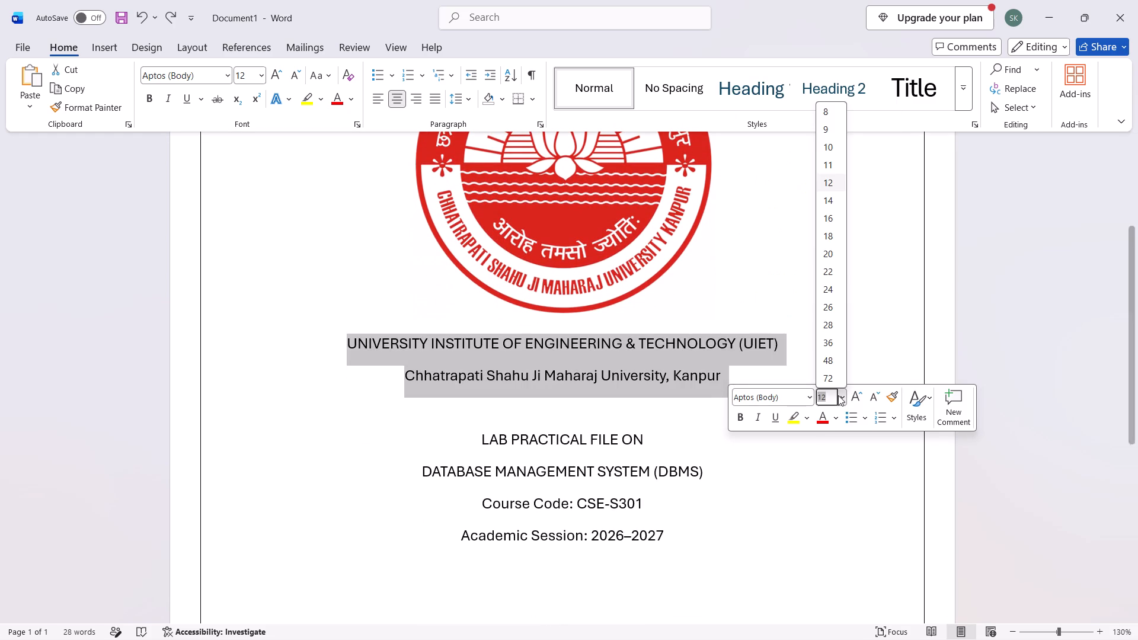
pyautogui.click(835, 239)
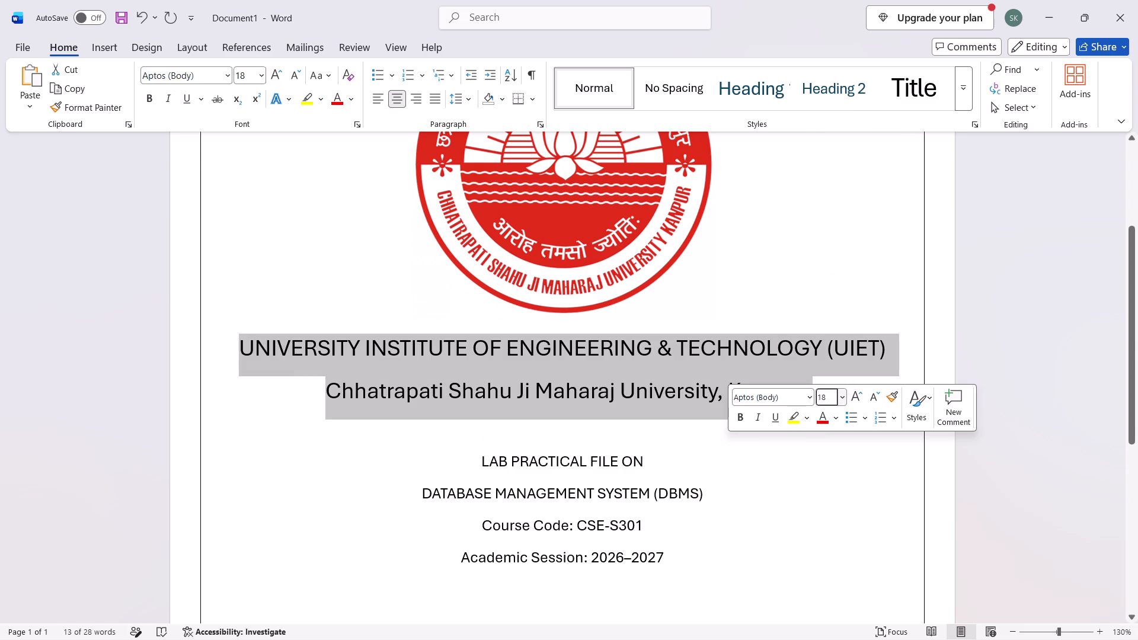
pyautogui.click(154, 97)
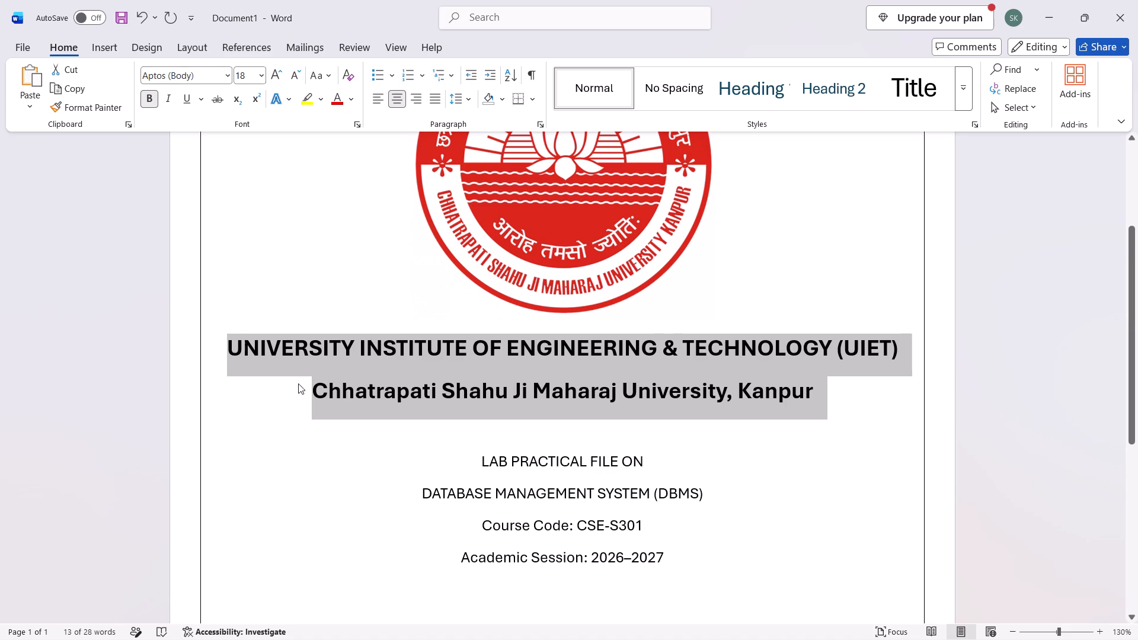
pyautogui.click(349, 388)
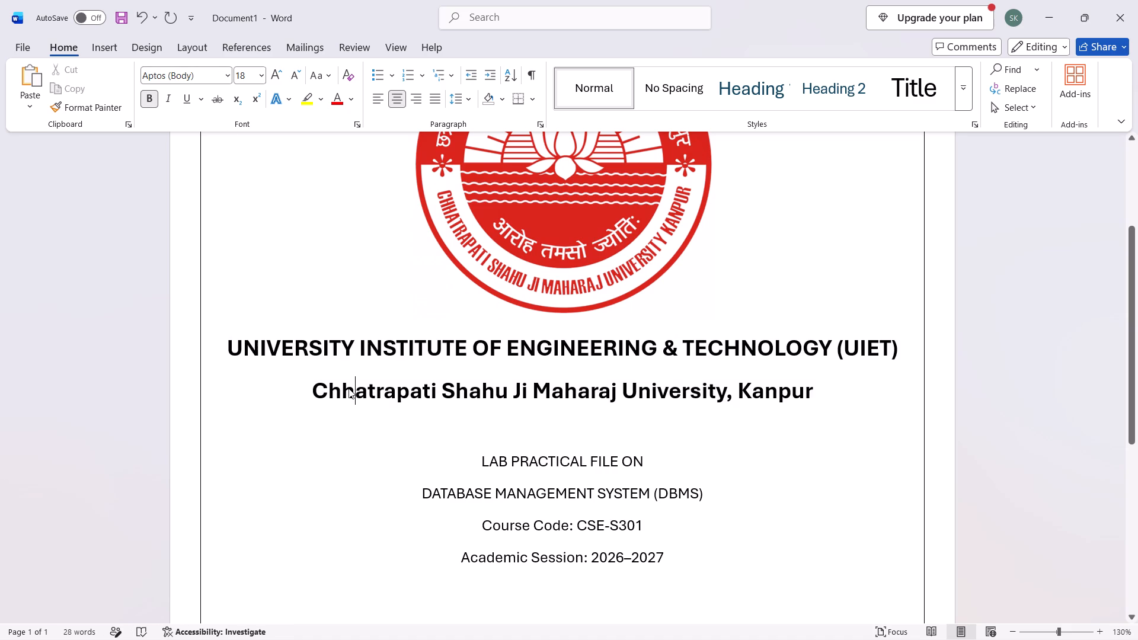
# Set the font size to 14 for the four lines from "LAB PRACTICAL FILE ON" through "Academic Session: 2026–2027".
pyautogui.hscroll(1, 679, 430)
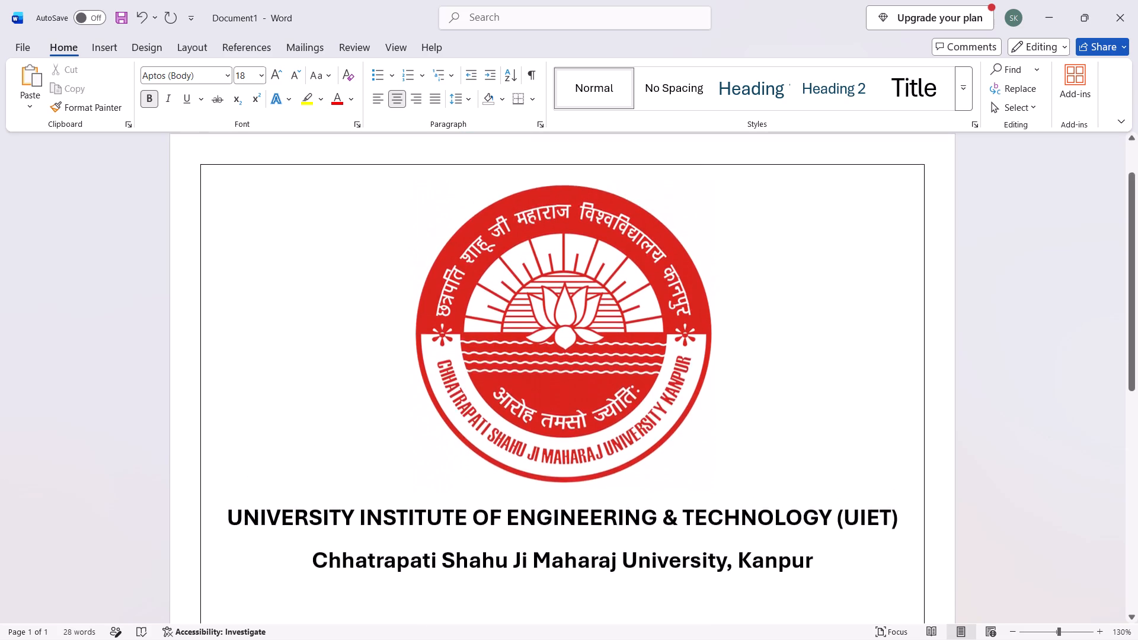
pyautogui.hscroll(1, 679, 430)
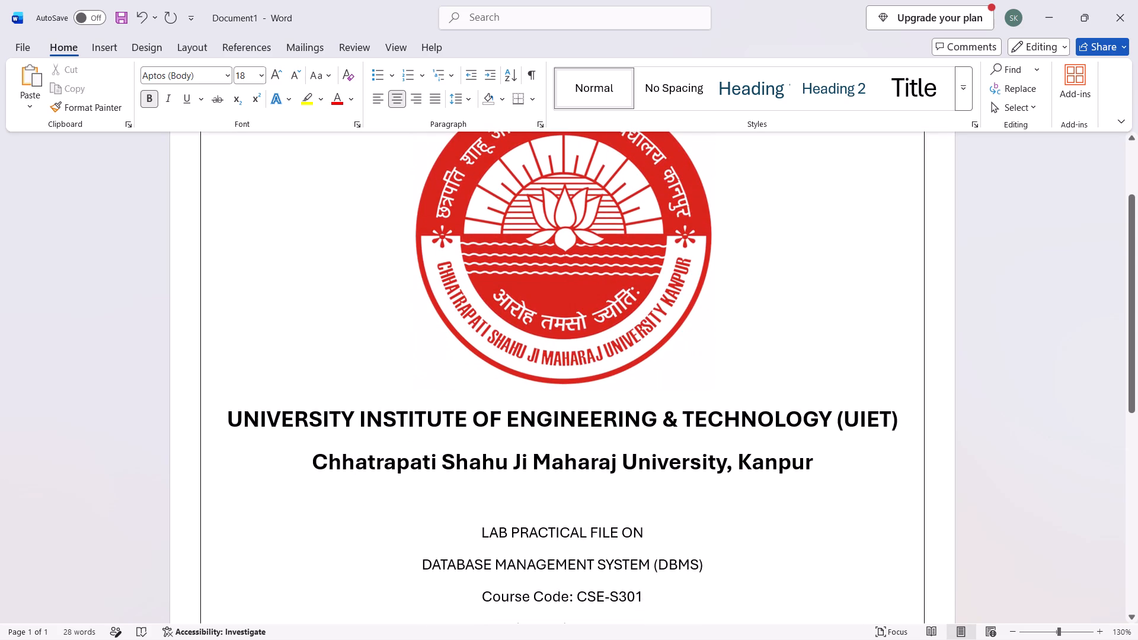
pyautogui.hscroll(1, 679, 430)
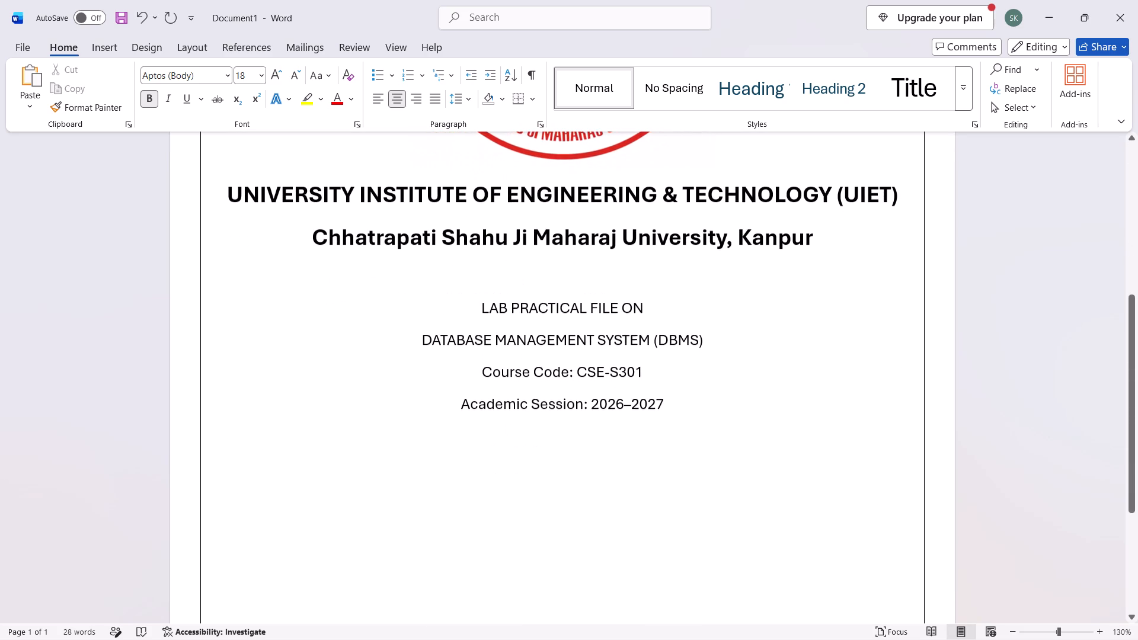
pyautogui.click(479, 306)
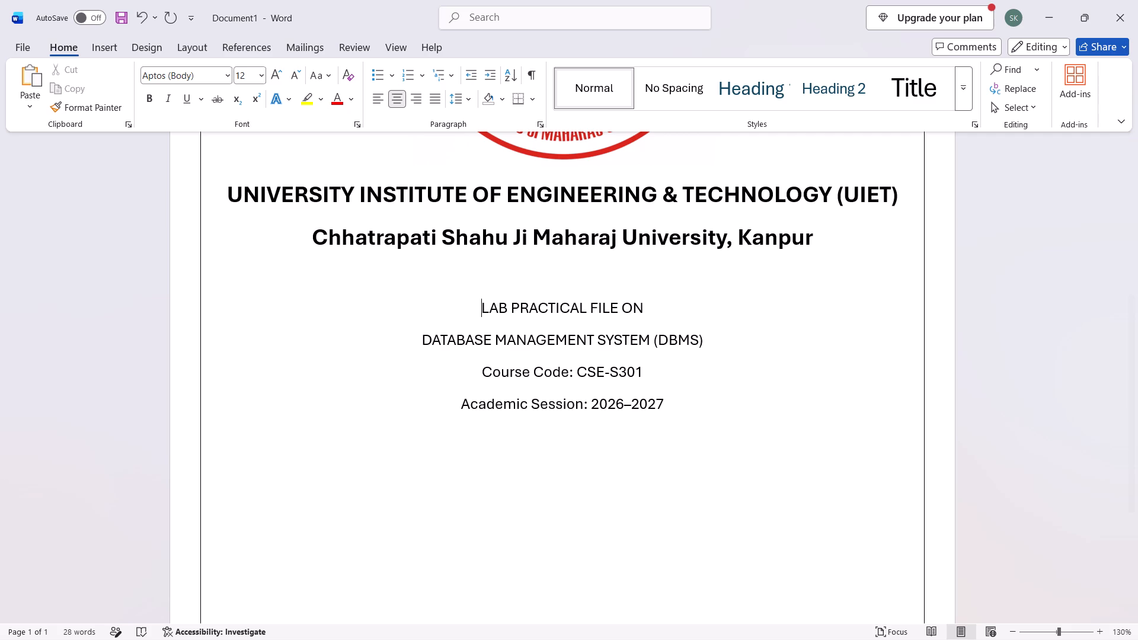
pyautogui.moveTo(666, 401); pyautogui.dragTo(646, 399)
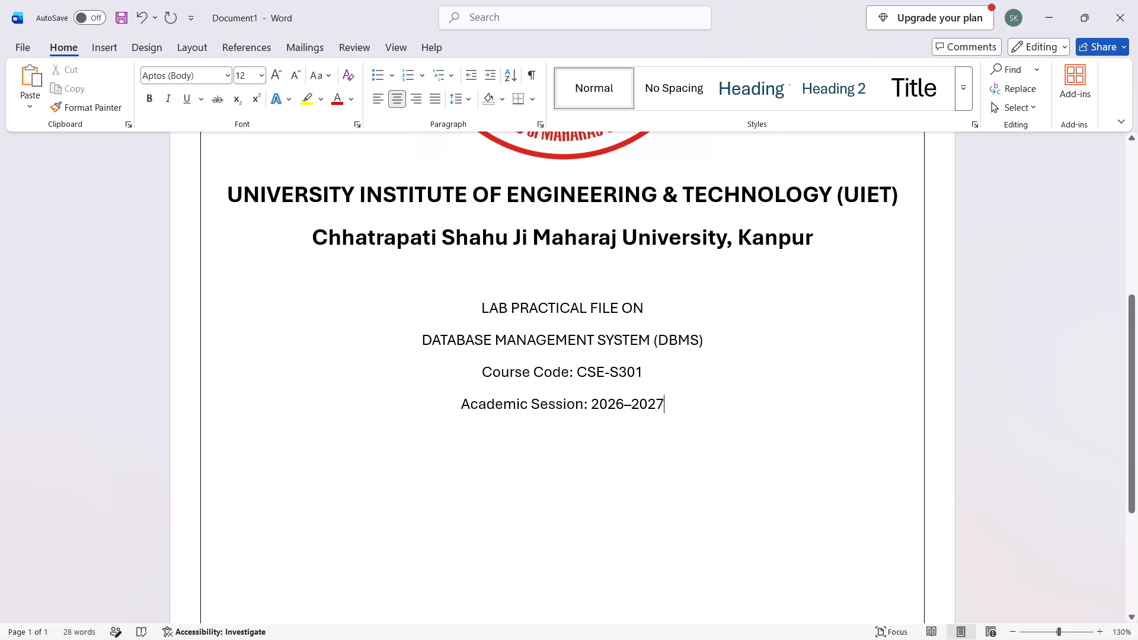
pyautogui.moveTo(646, 399); pyautogui.dragTo(475, 311)
pyautogui.click(590, 265)
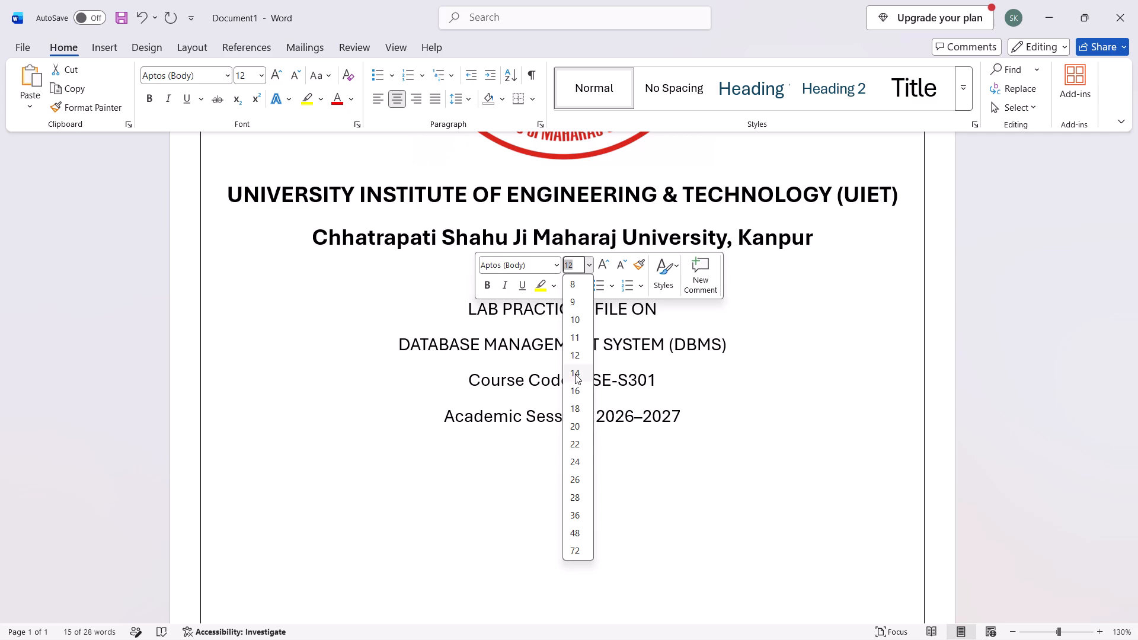
pyautogui.click(575, 374)
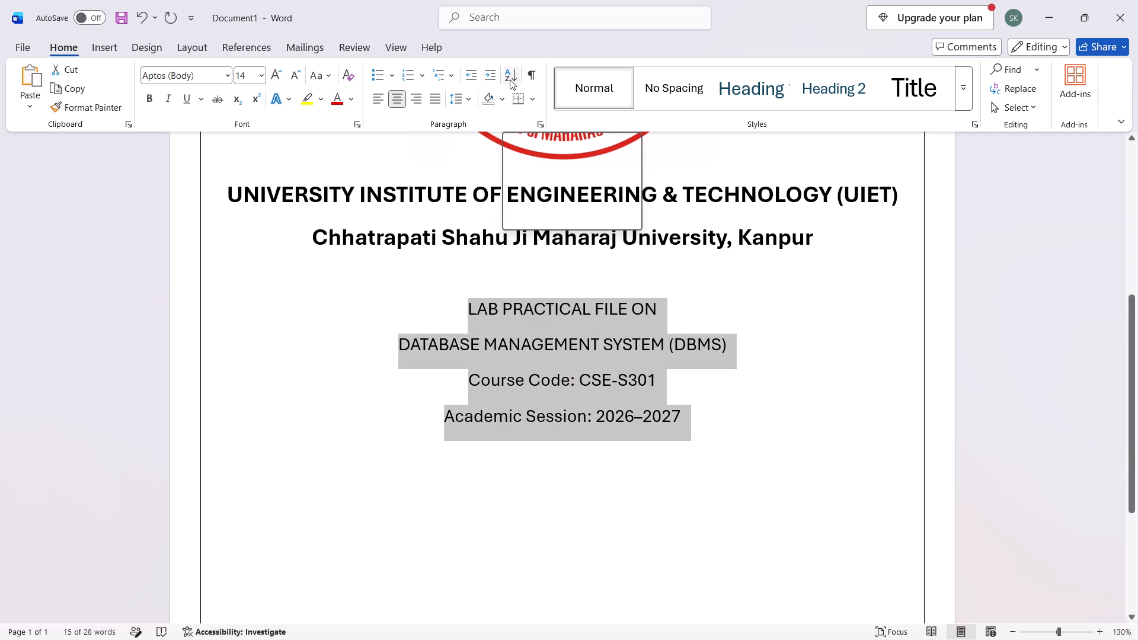
# Set the line spacing to 1.0 for the four lines from "LAB PRACTICAL FILE ON" through "Academic Session: 2026–2027".
pyautogui.click(466, 103)
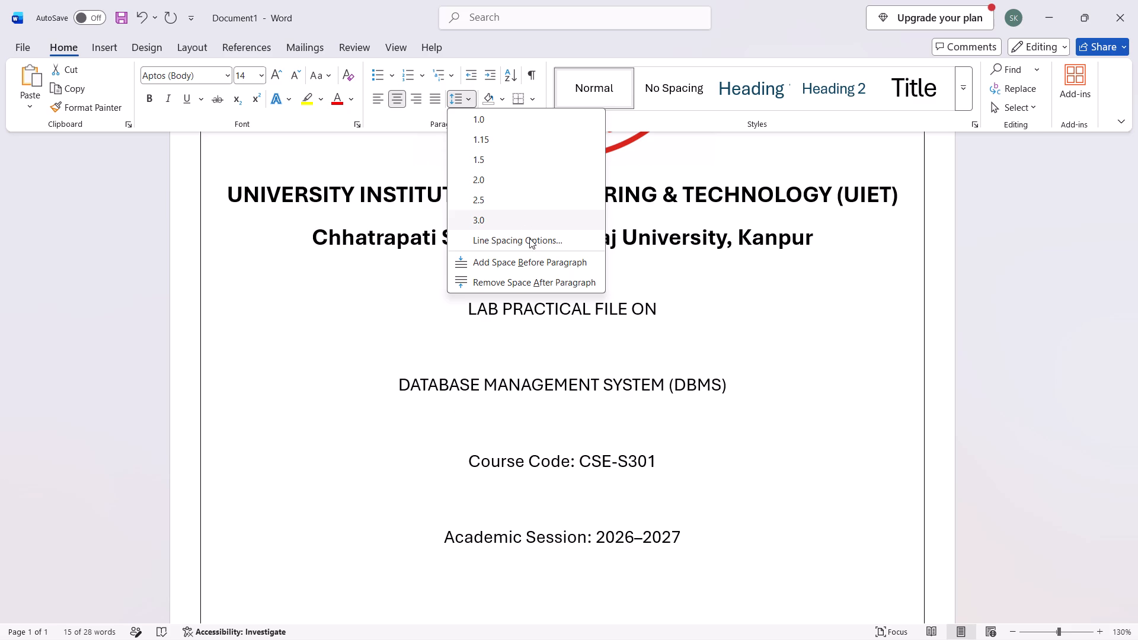
pyautogui.click(557, 241)
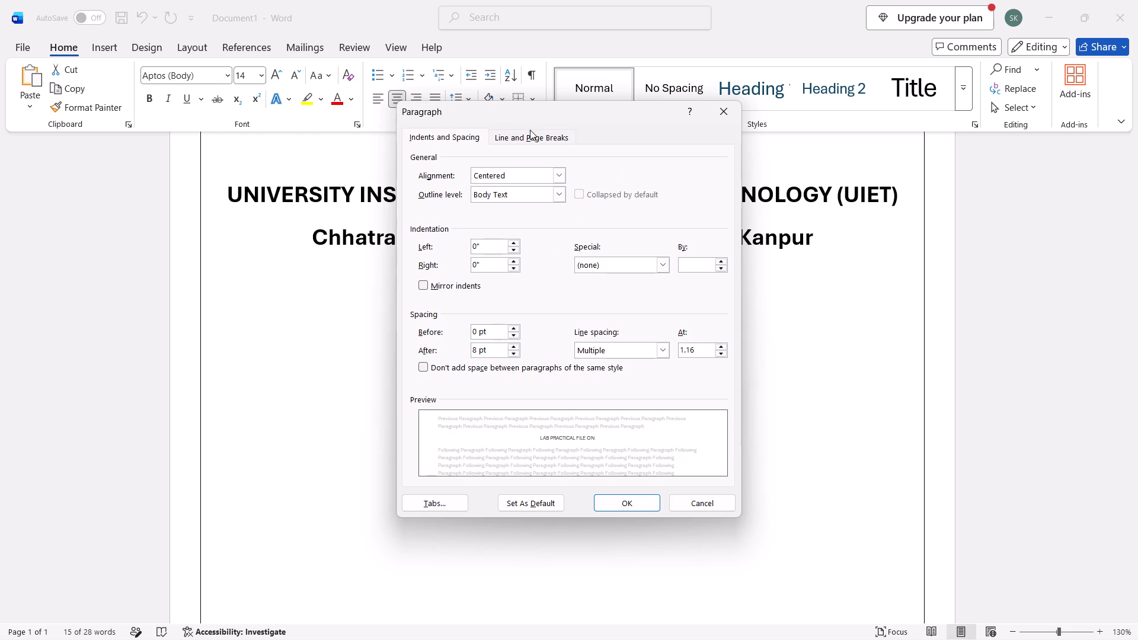
pyautogui.click(730, 108)
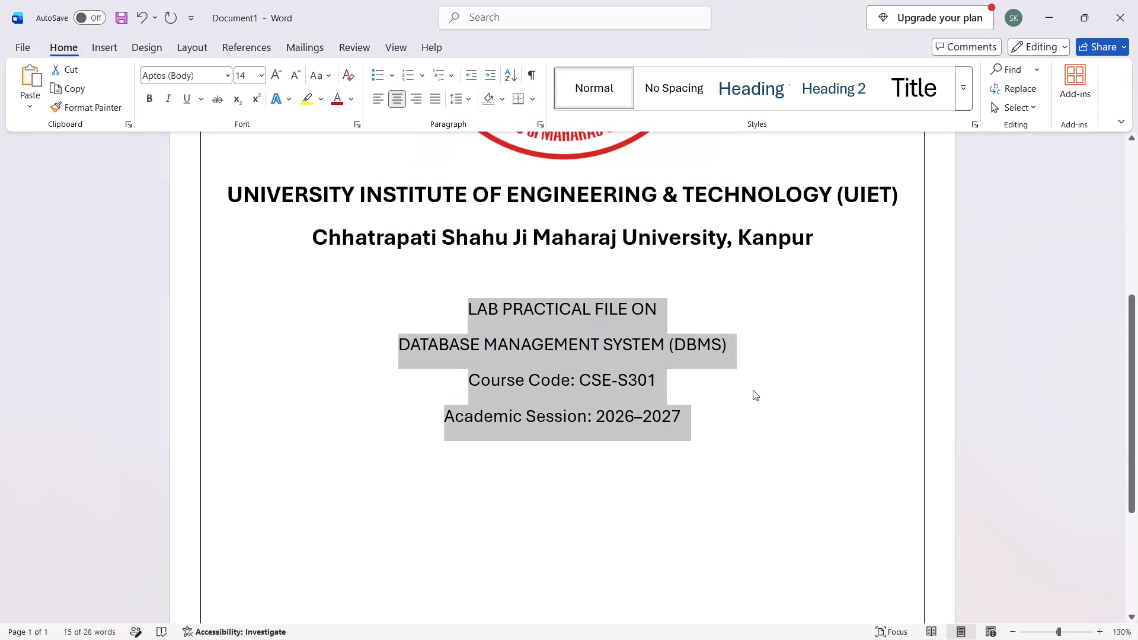
pyautogui.click(459, 96)
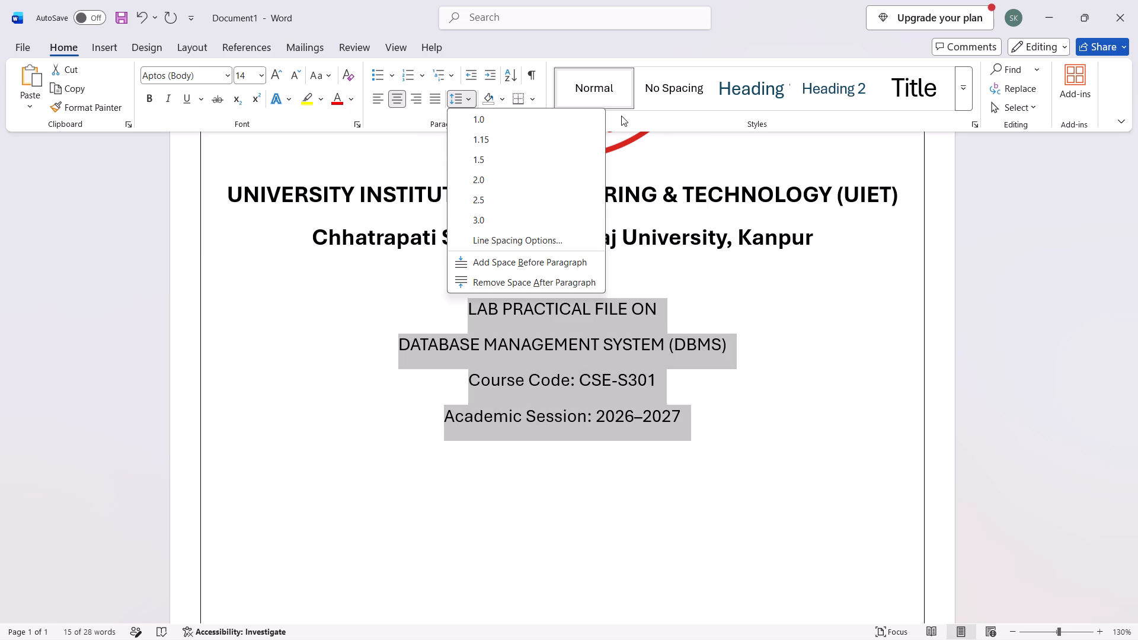
pyautogui.click(600, 119)
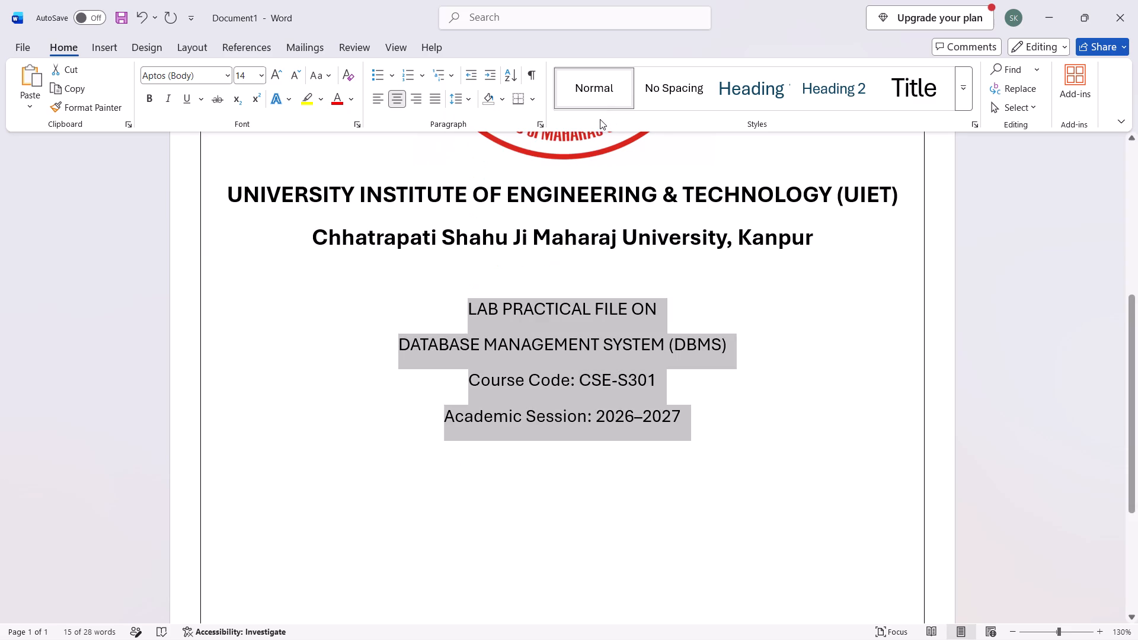
pyautogui.click(715, 387)
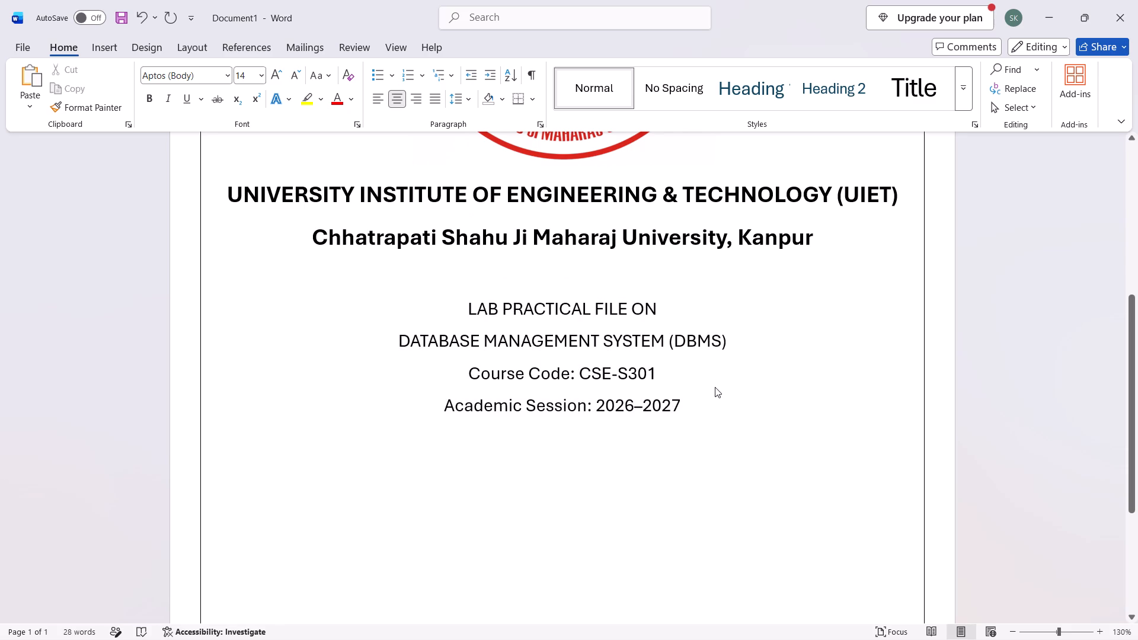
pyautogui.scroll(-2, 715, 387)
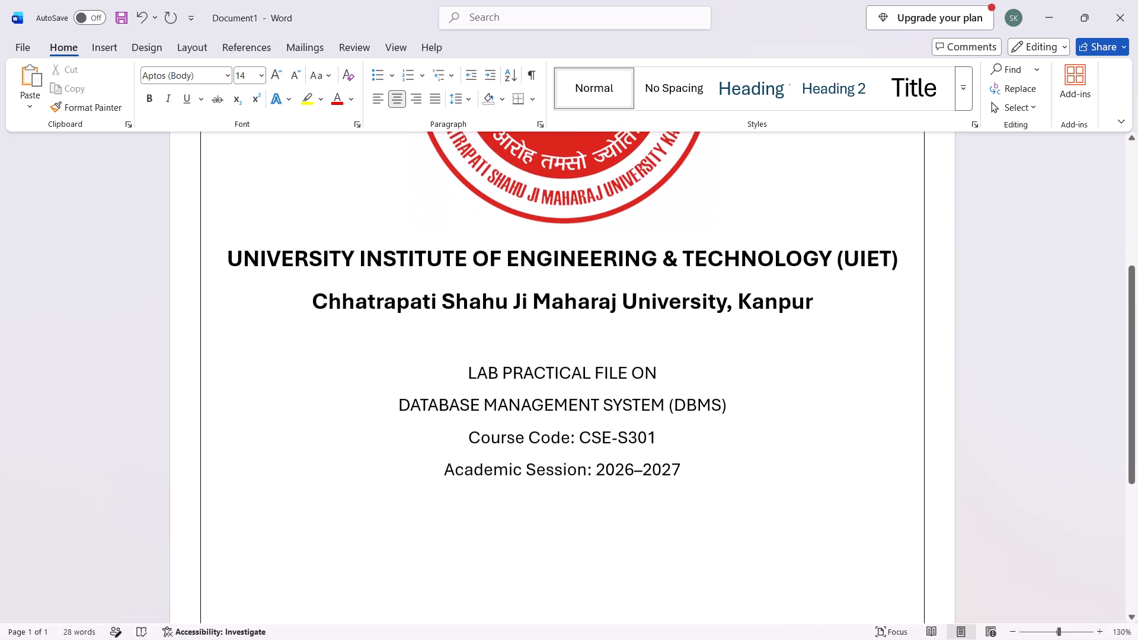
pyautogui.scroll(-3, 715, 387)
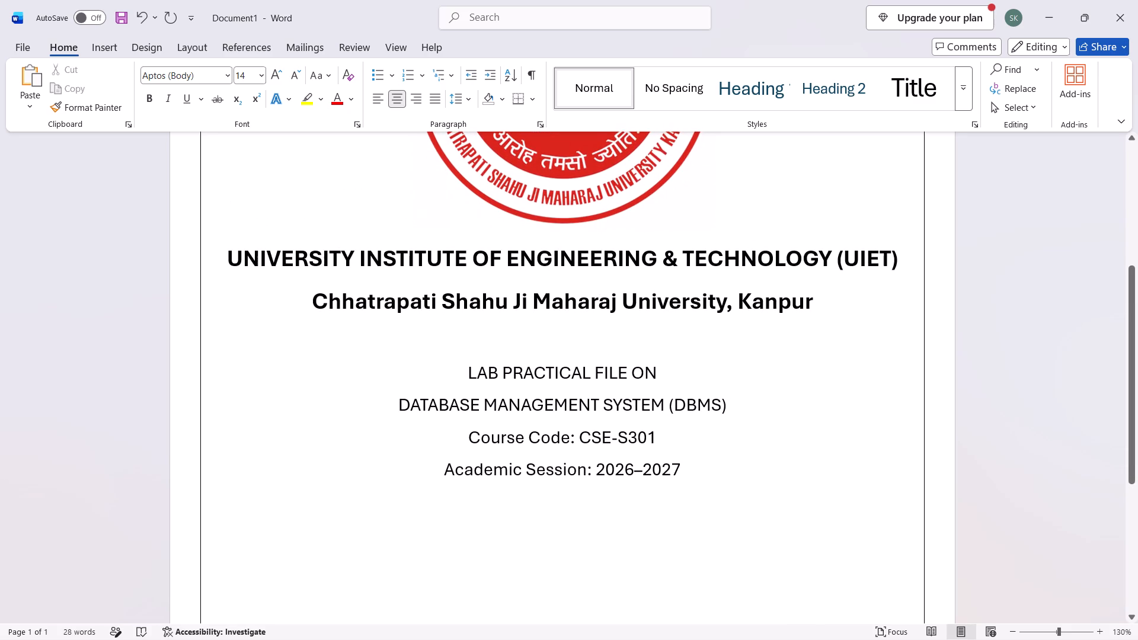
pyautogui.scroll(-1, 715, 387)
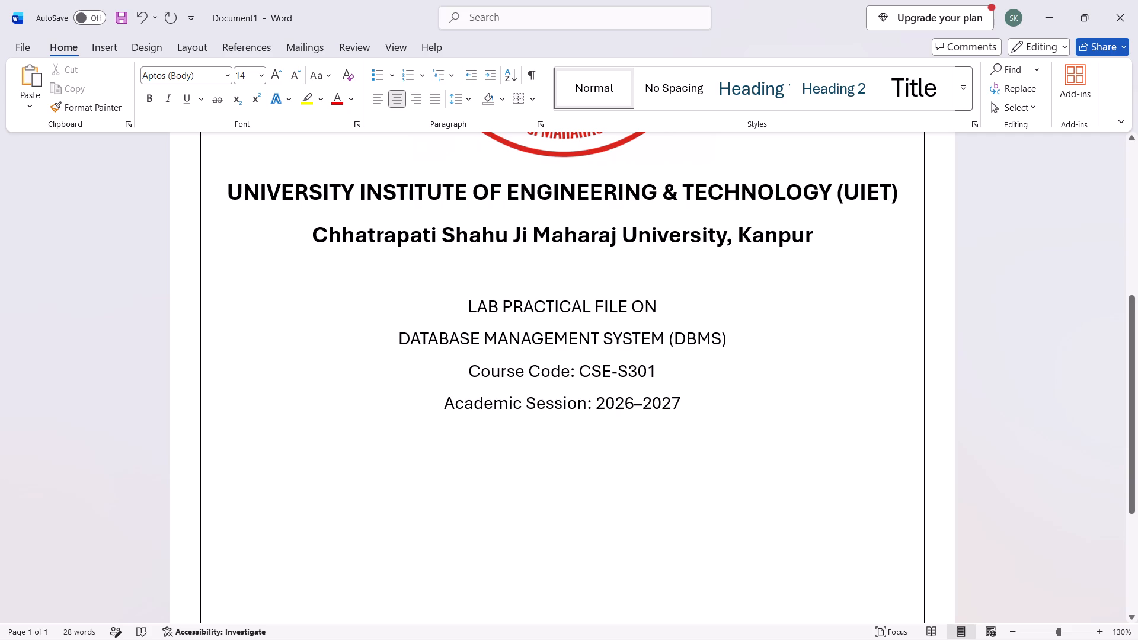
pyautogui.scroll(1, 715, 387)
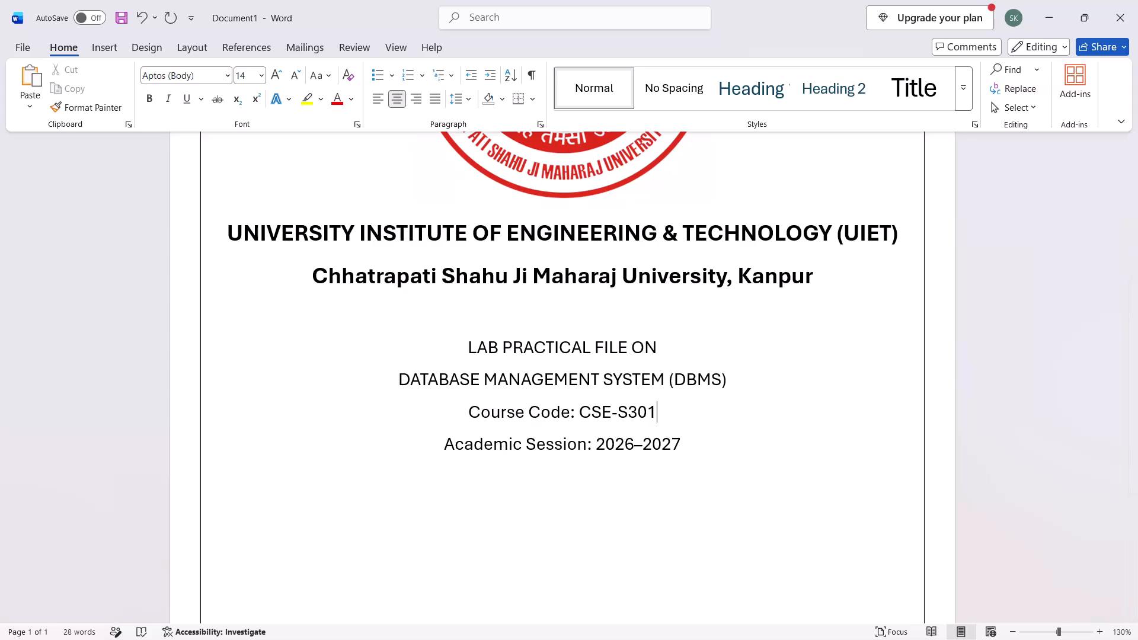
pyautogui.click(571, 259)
# Draw a straight horizontal line about 7.19" long between the Chhatrapati Shahu Ji Maharaj University line and "LAB PRACTICAL FILE ON".
pyautogui.scroll(-1, 555, 418)
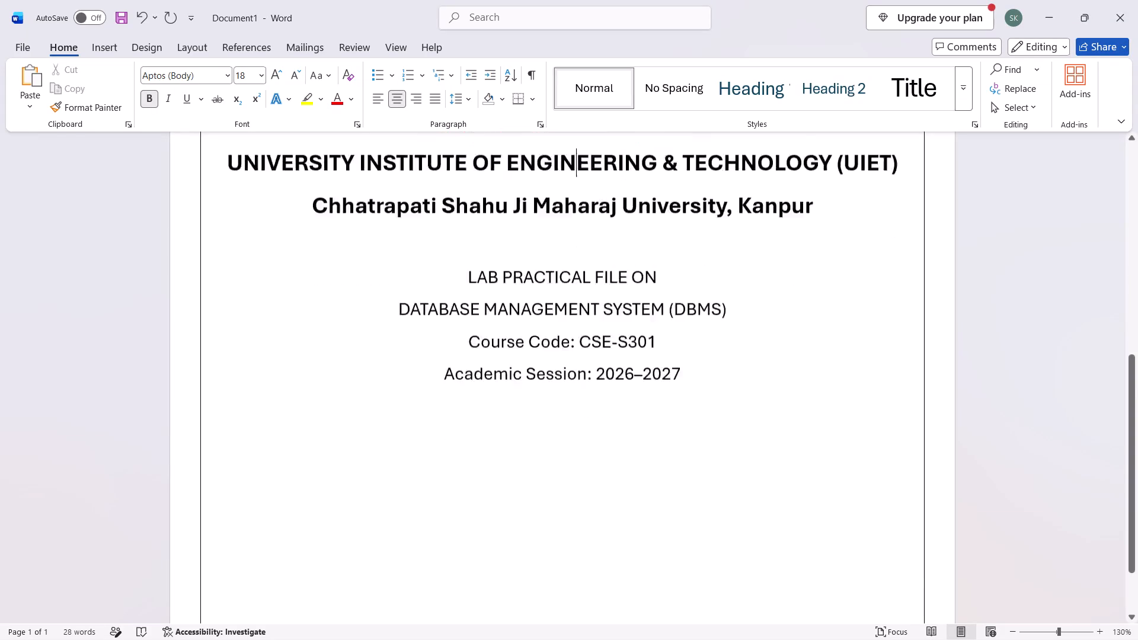
pyautogui.scroll(-2, 555, 418)
pyautogui.keyDown('ctrl'); pyautogui.scroll(-7, 555, 418); pyautogui.keyUp('ctrl')
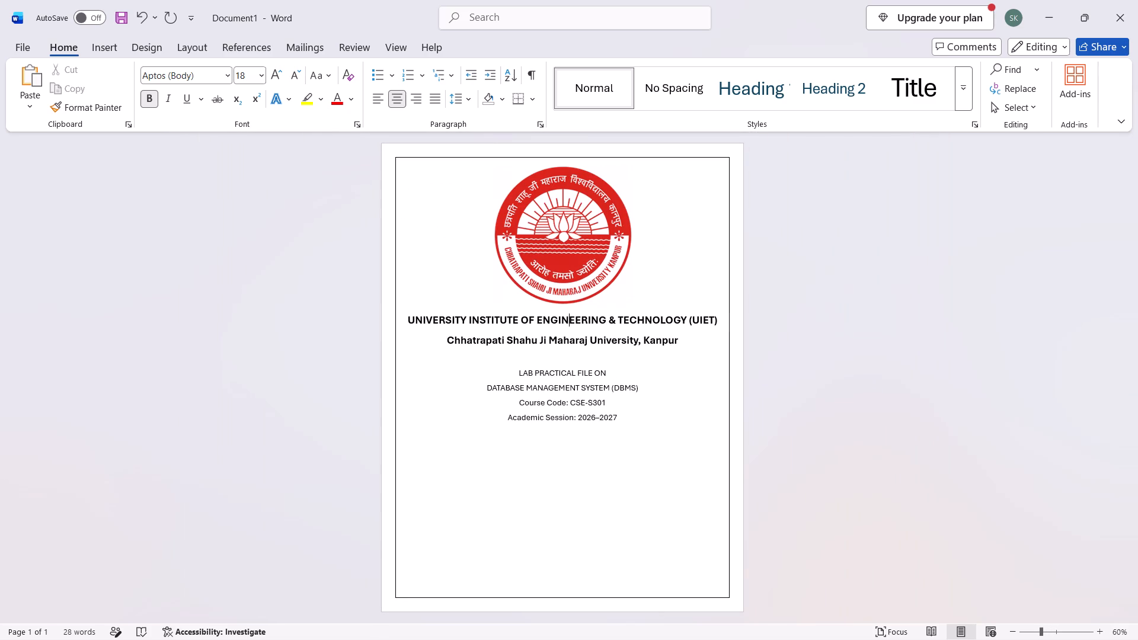
pyautogui.click(114, 43)
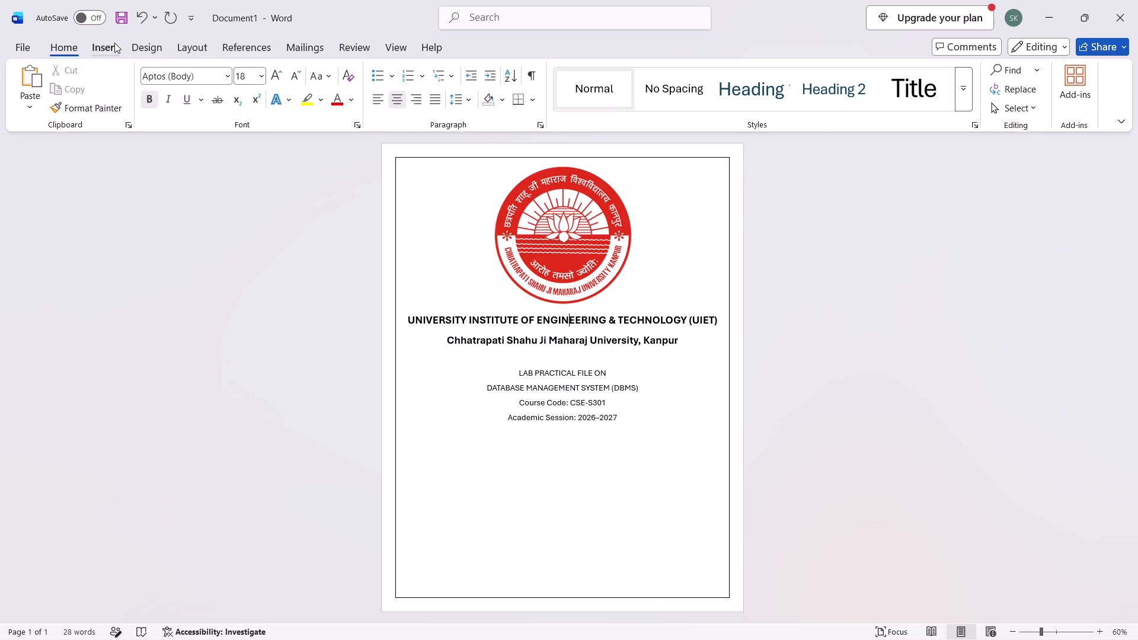
pyautogui.click(190, 104)
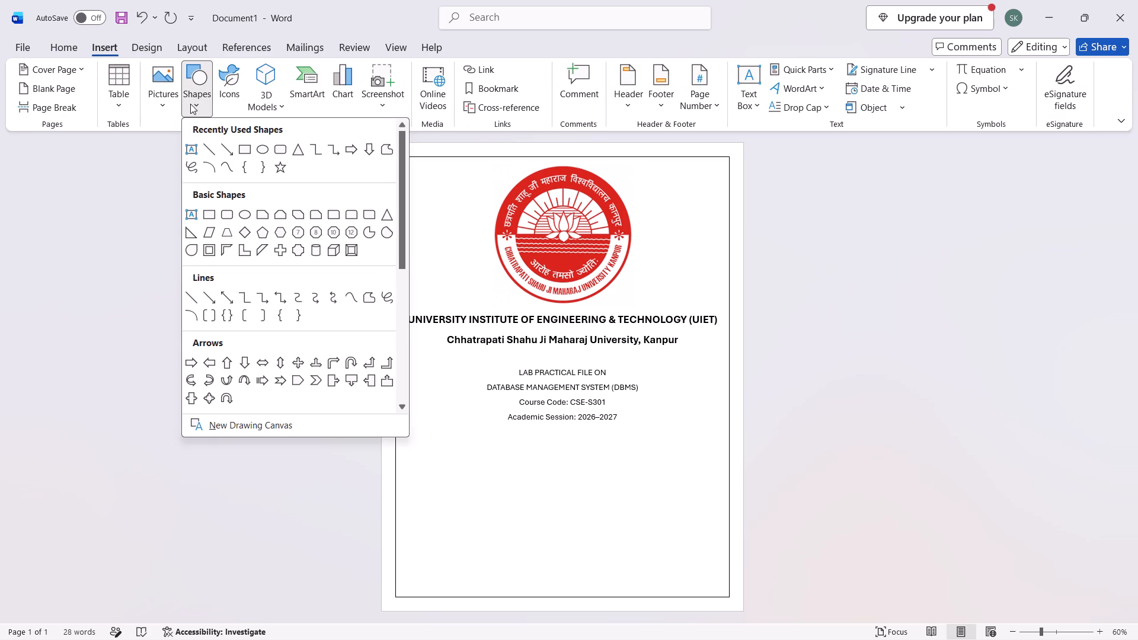
pyautogui.click(212, 145)
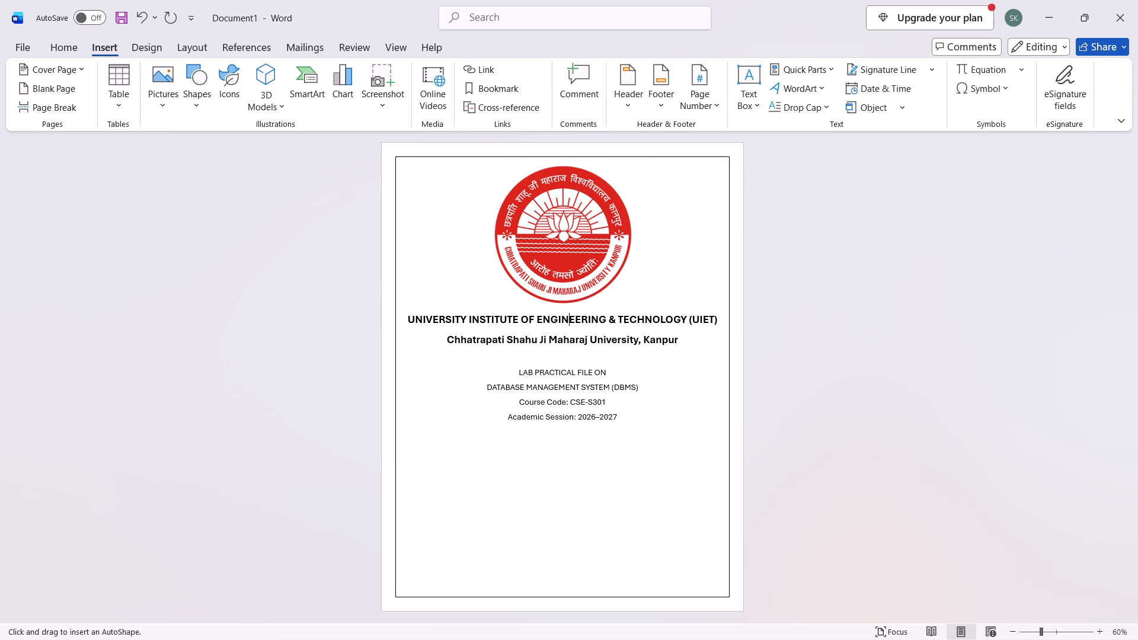
pyautogui.moveTo(410, 356); pyautogui.dragTo(632, 373)
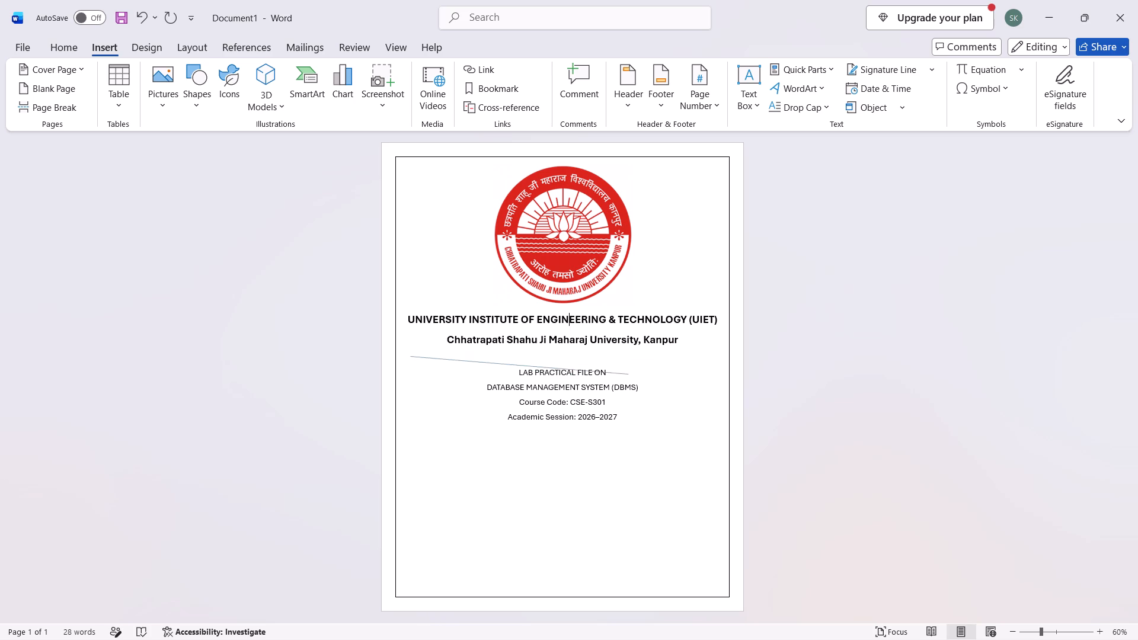
pyautogui.moveTo(632, 373); pyautogui.dragTo(709, 355)
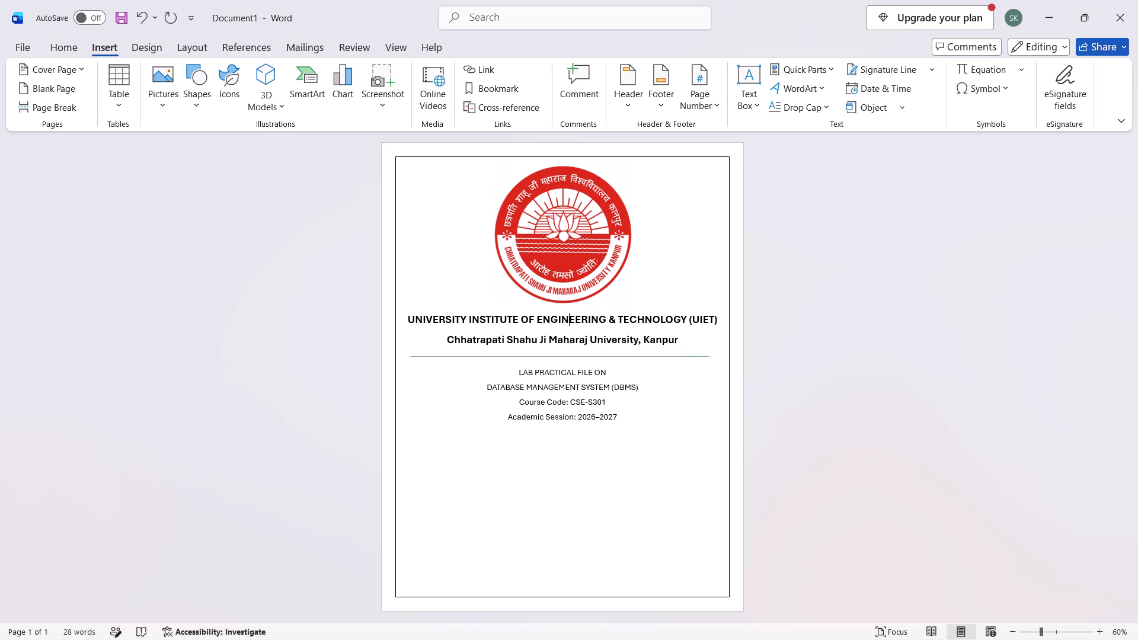
pyautogui.moveTo(709, 355); pyautogui.dragTo(717, 355)
pyautogui.moveTo(717, 355); pyautogui.dragTo(717, 355)
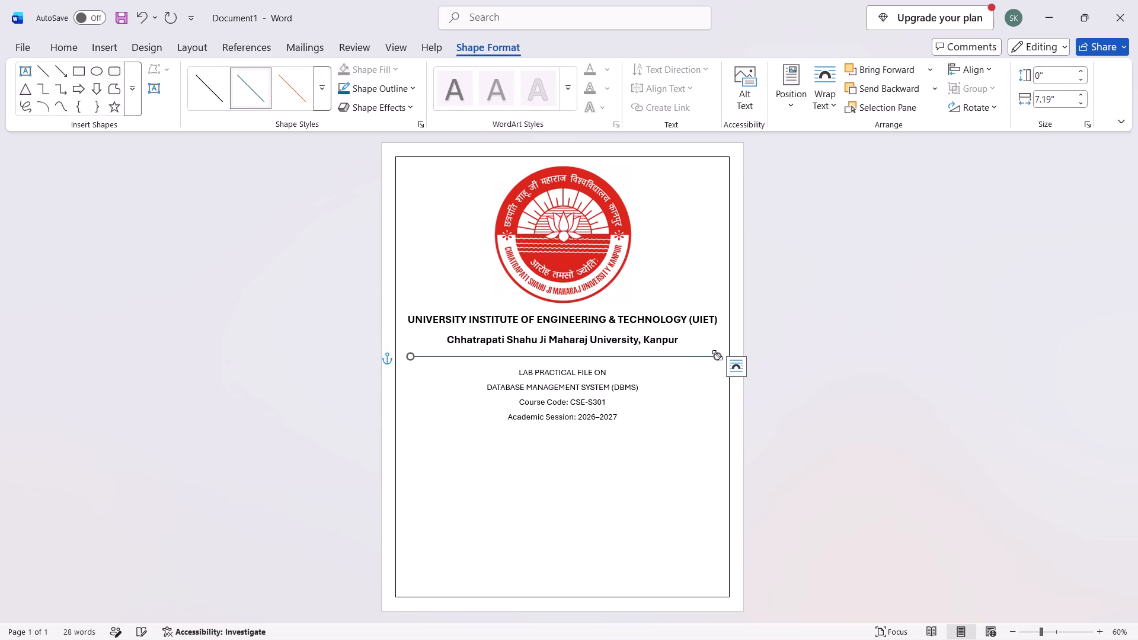
# Apply the black preset line style to the horizontal divider line.
pyautogui.click(219, 97)
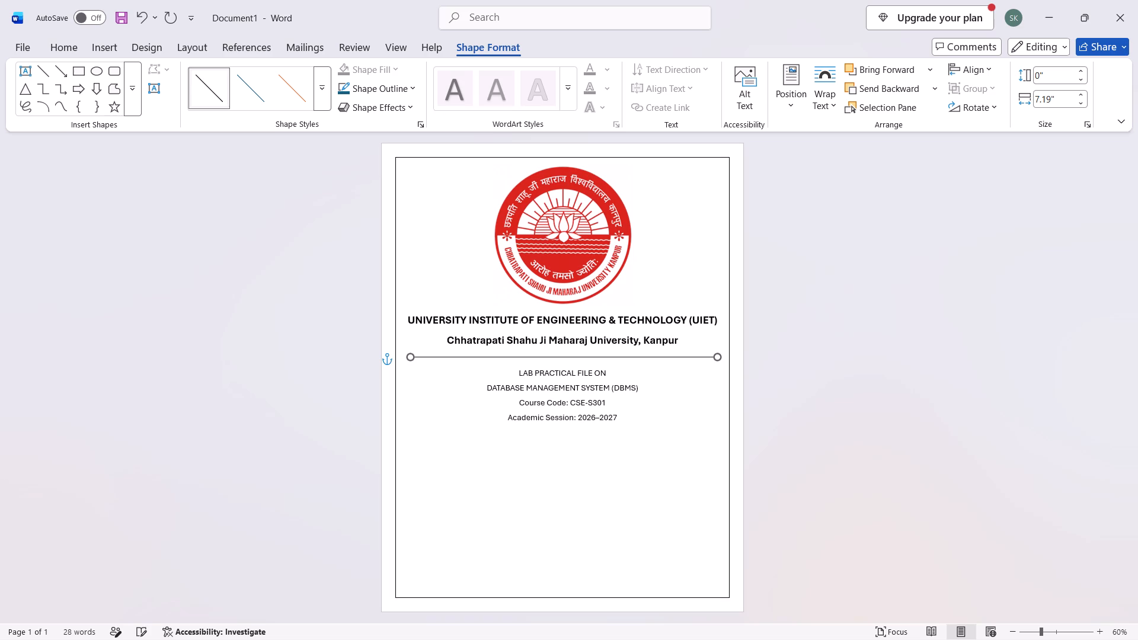
pyautogui.click(304, 441)
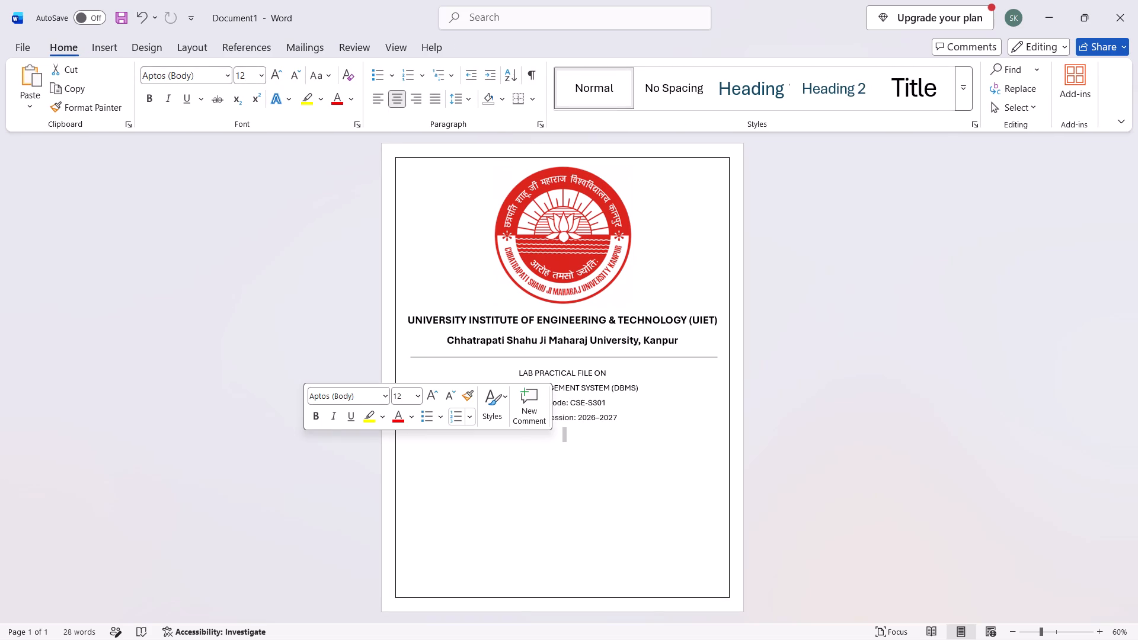
pyautogui.click(802, 376)
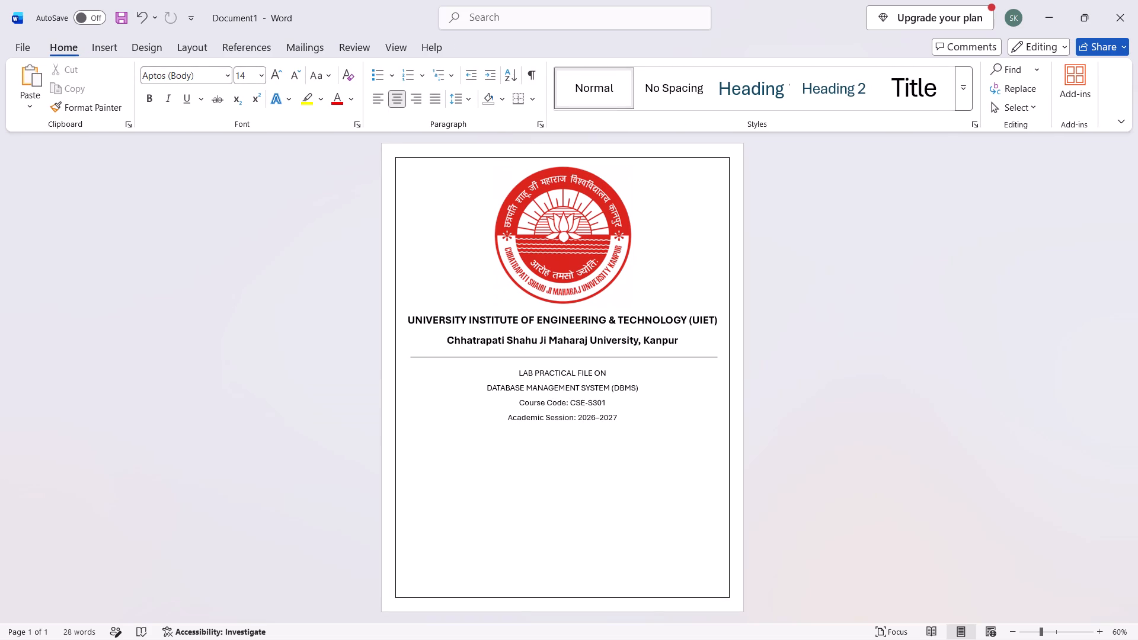
# Set the divider line's outline color to black and its weight to ¼ pt.
pyautogui.click(681, 357)
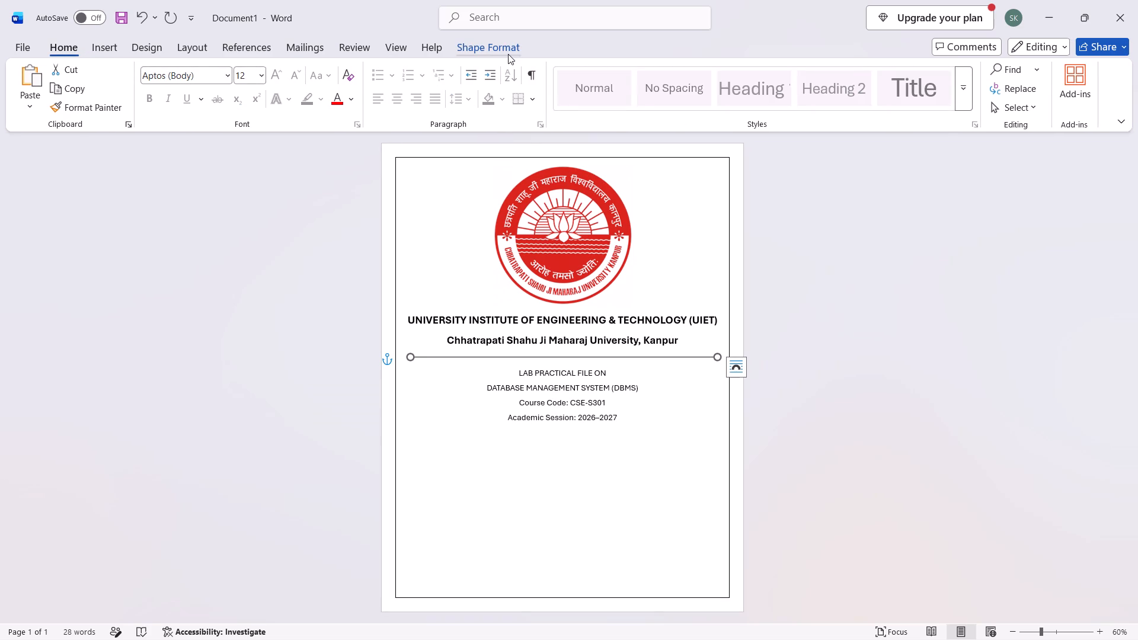
pyautogui.click(508, 54)
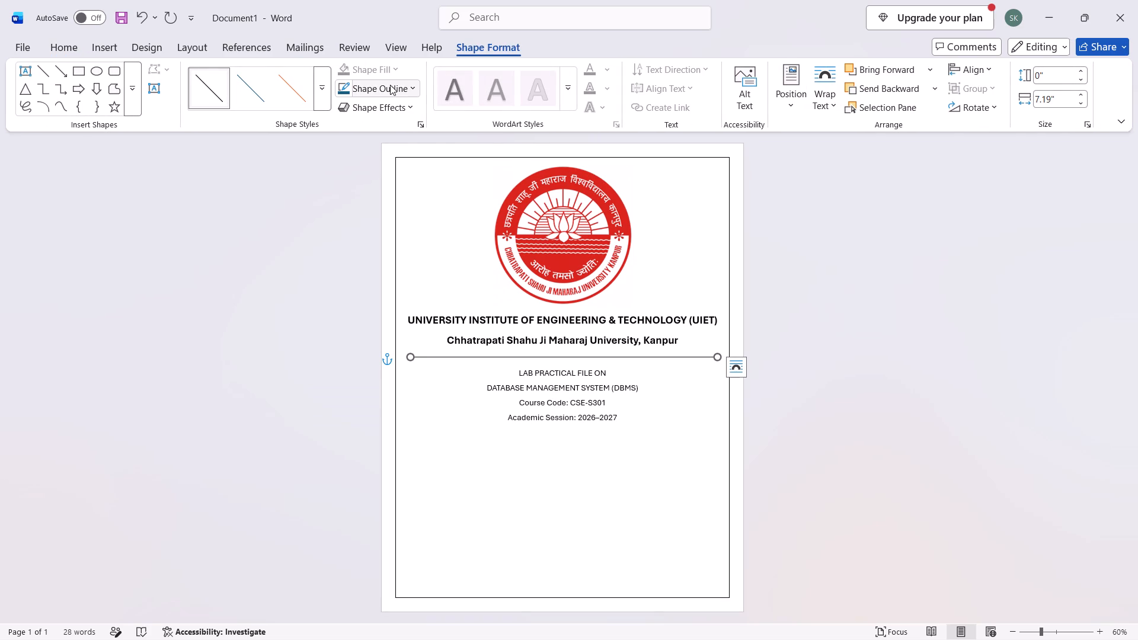
pyautogui.click(390, 85)
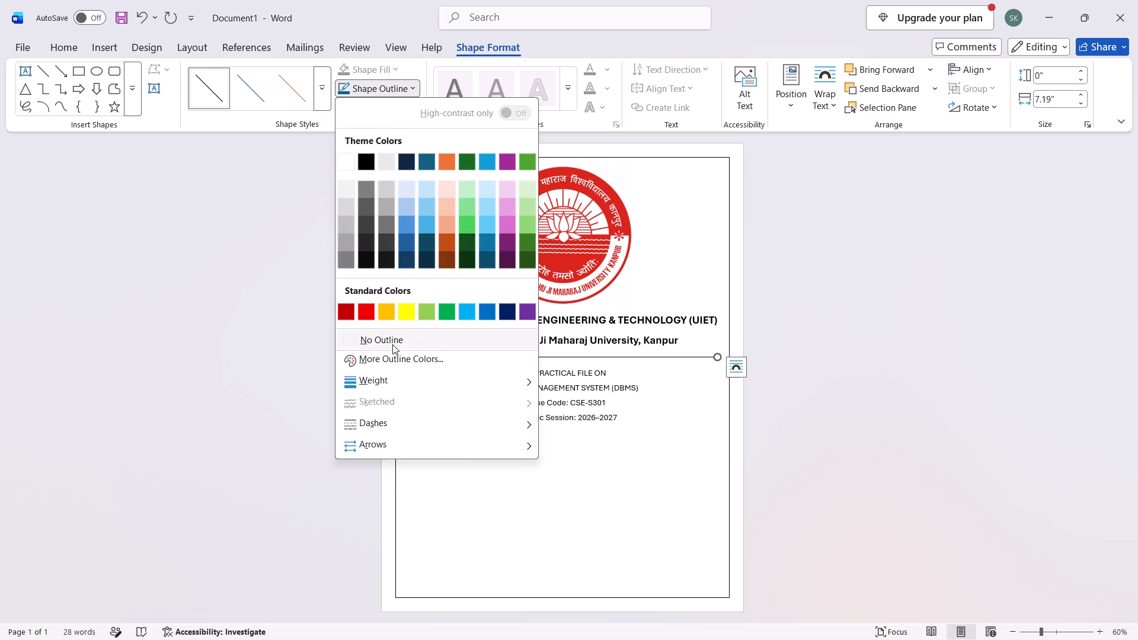
pyautogui.click(392, 344)
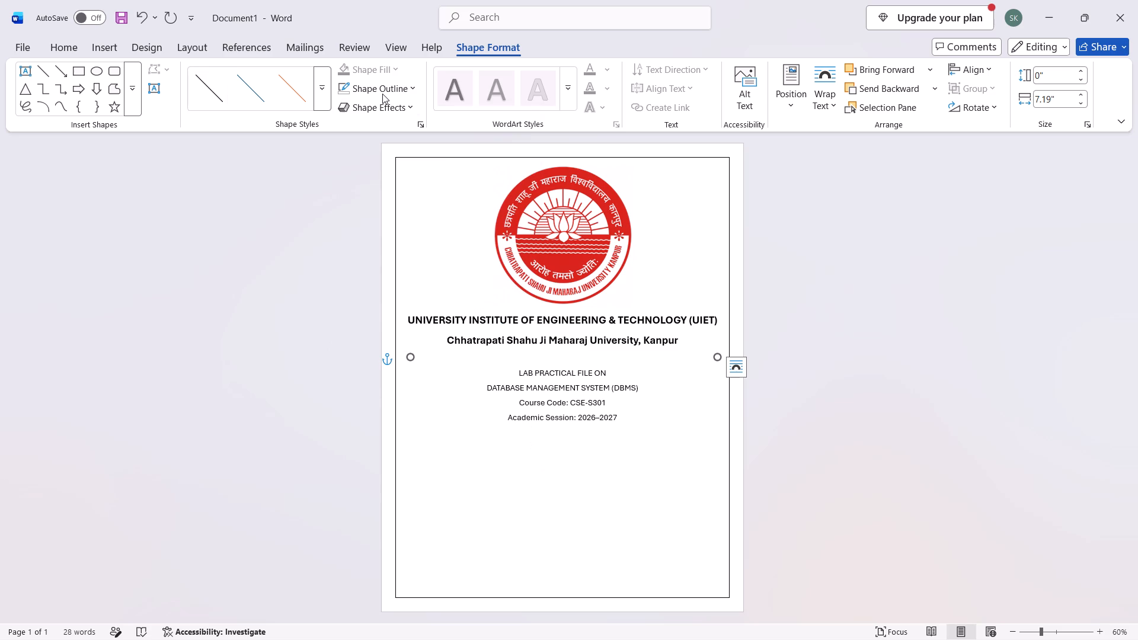
pyautogui.click(382, 94)
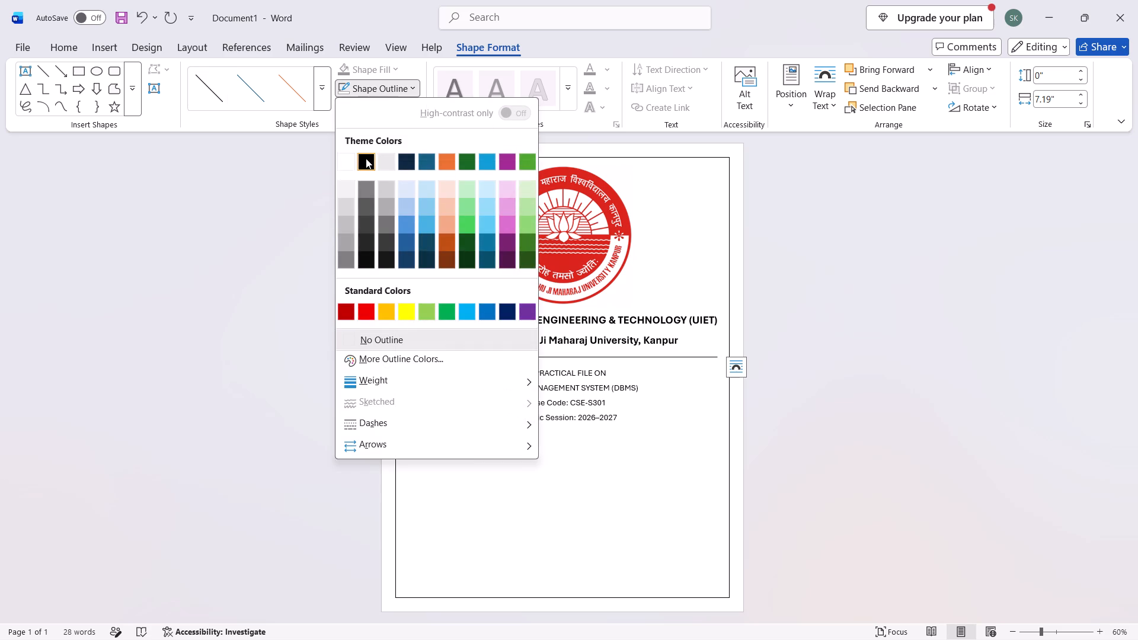
pyautogui.click(370, 154)
pyautogui.click(370, 94)
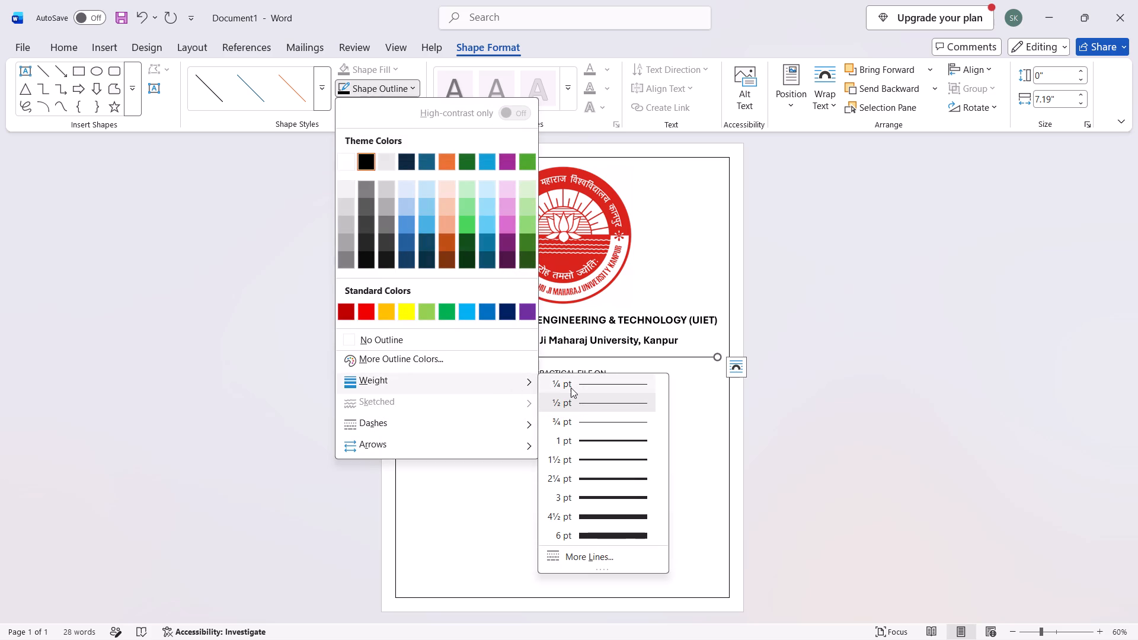
pyautogui.click(571, 388)
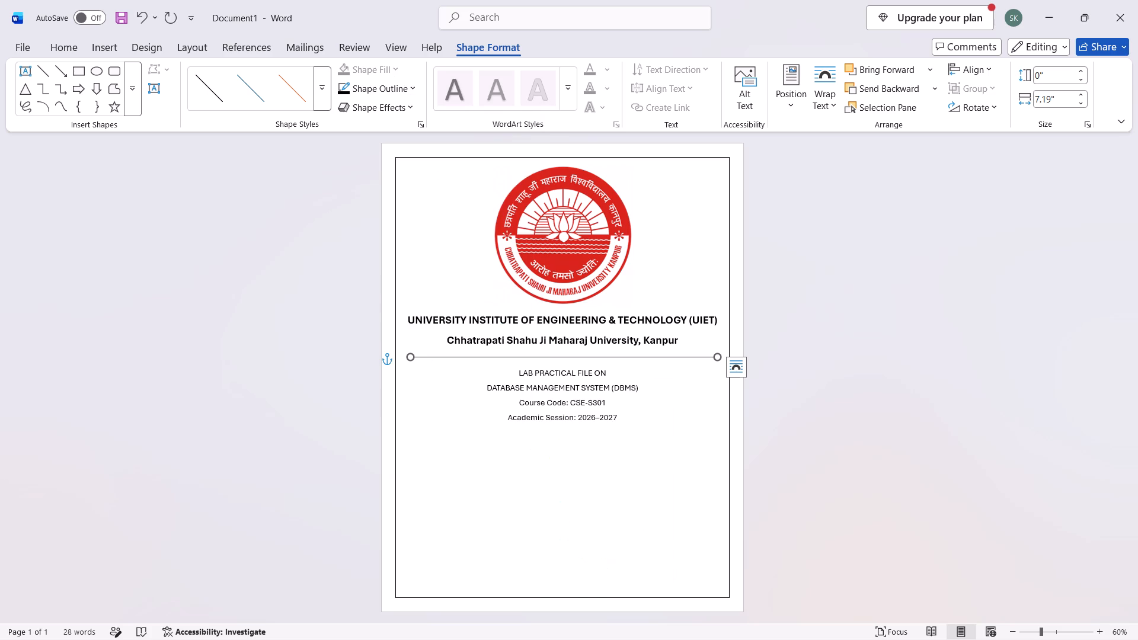
pyautogui.click(842, 338)
# Undo the last formatting change made to the horizontal divider line, leaving the line selected.
pyautogui.keyDown('ctrl'); pyautogui.scroll(7, 508, 377); pyautogui.keyUp('ctrl')
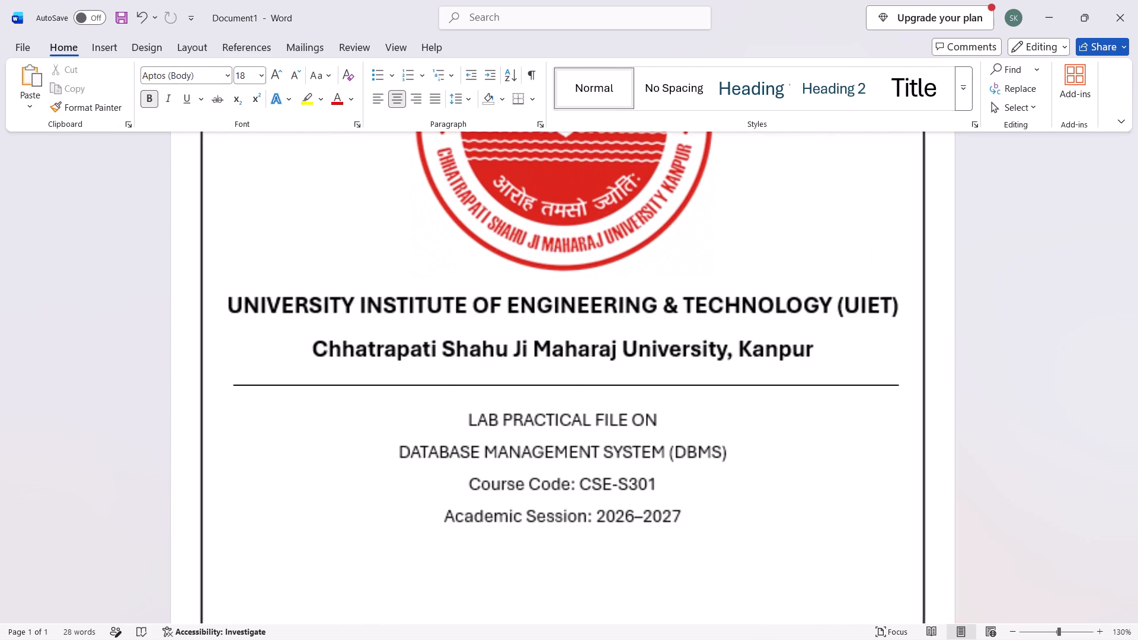
pyautogui.keyDown('ctrl'); pyautogui.scroll(1, 508, 377); pyautogui.keyUp('ctrl')
pyautogui.click(514, 383)
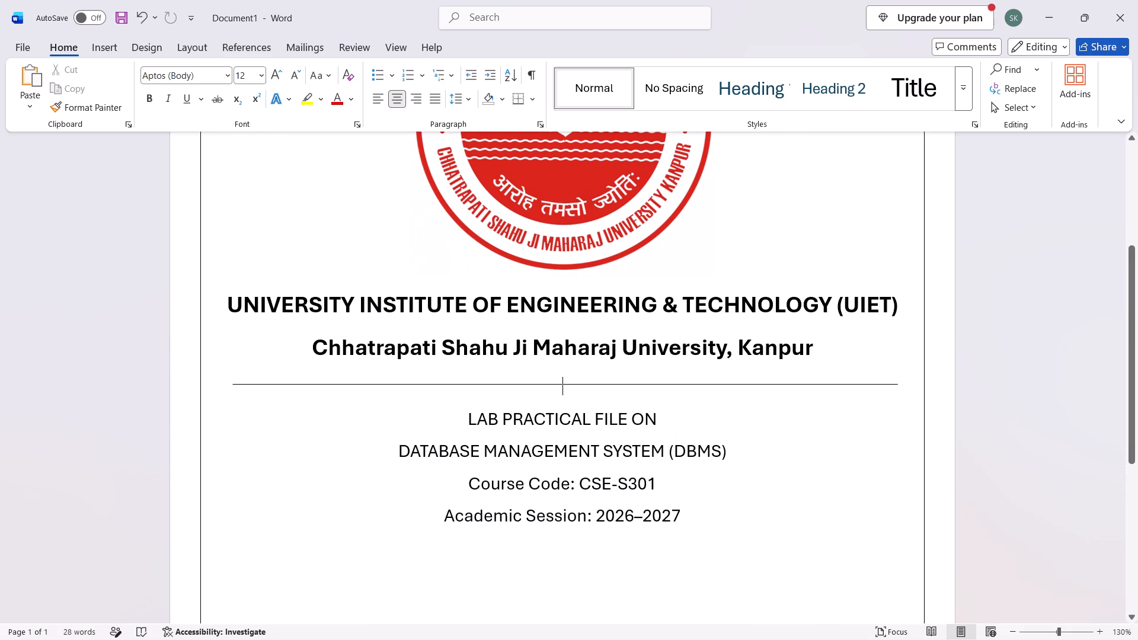
pyautogui.click(983, 424)
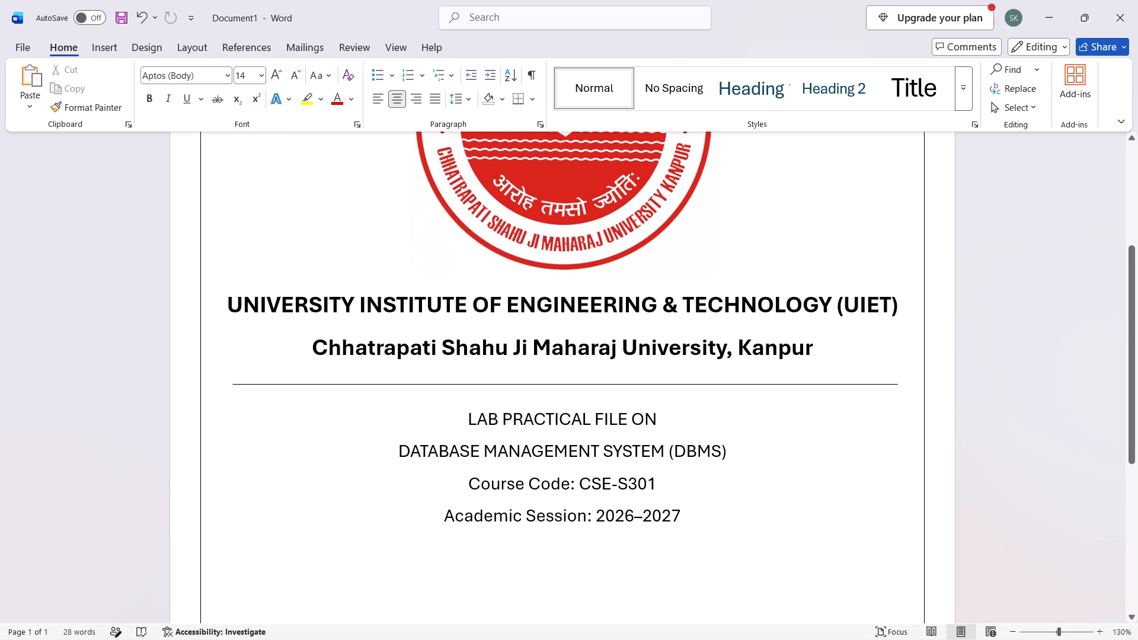
pyautogui.click(880, 385)
pyautogui.click(671, 385)
pyautogui.click(752, 350)
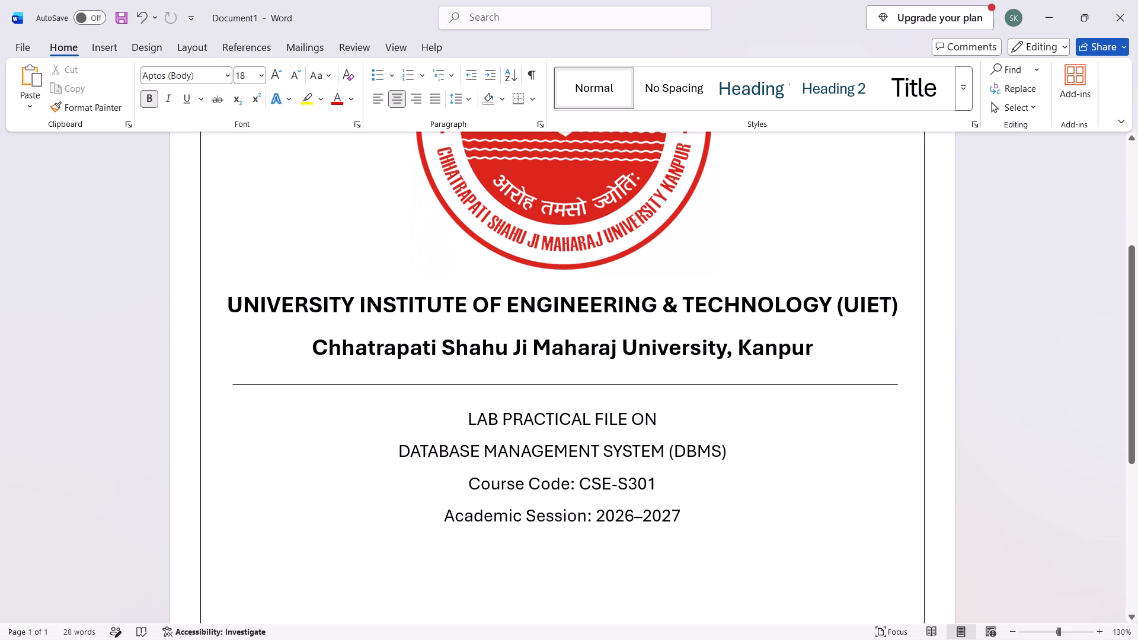
pyautogui.click(746, 382)
pyautogui.hotkey('ctrl', 'z')
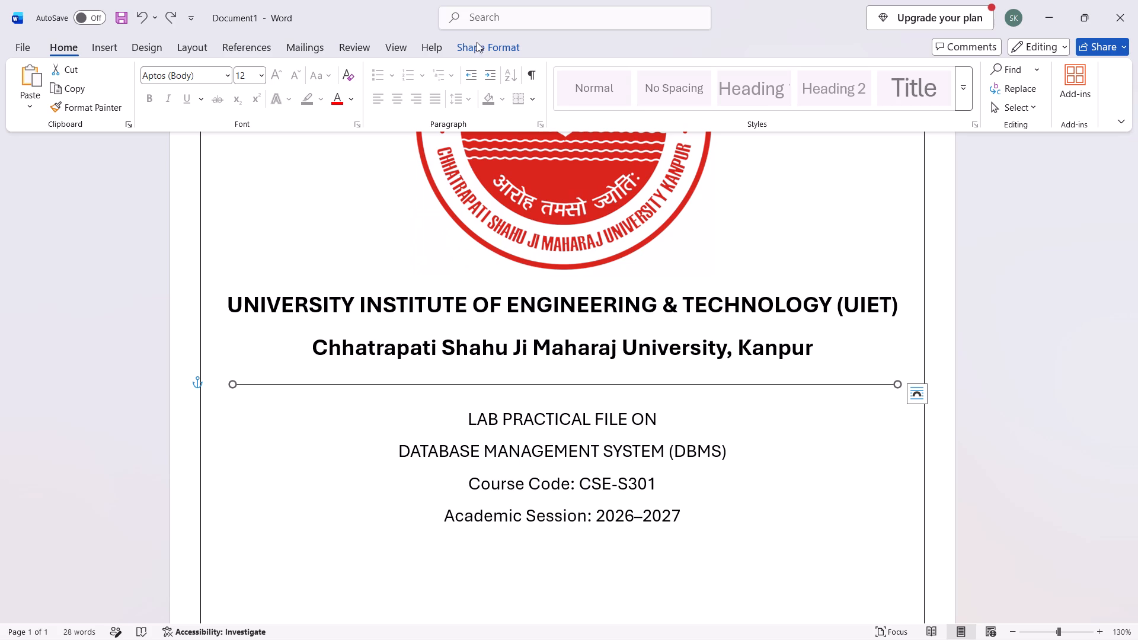
# Set the divider line's outline color to Light Gray, Background 2, Darker 25%.
pyautogui.click(478, 44)
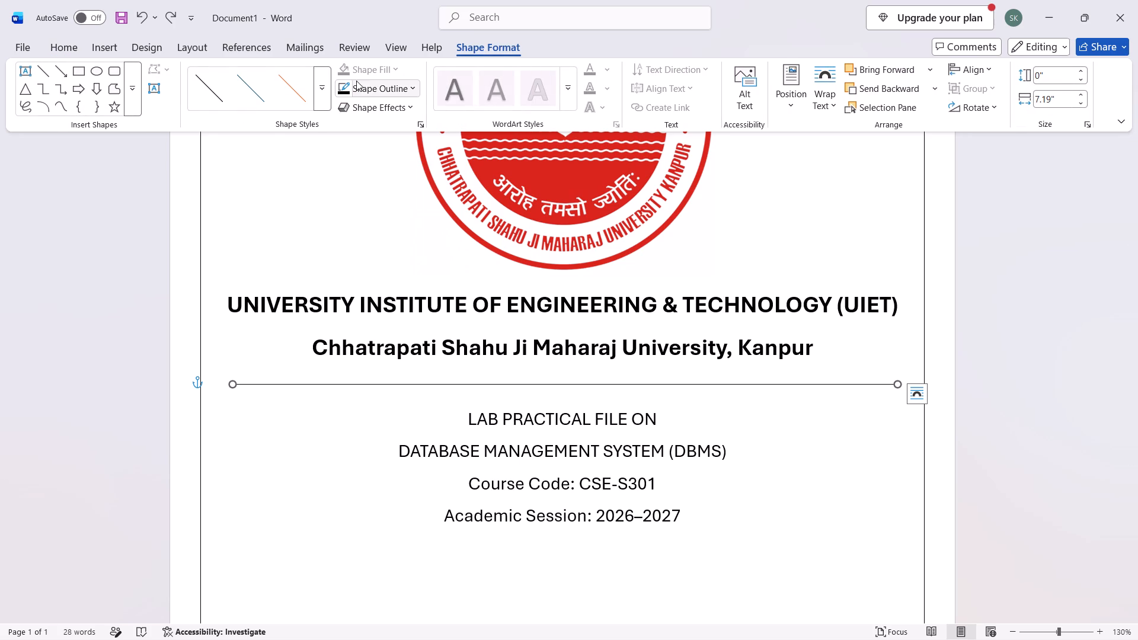
pyautogui.click(321, 90)
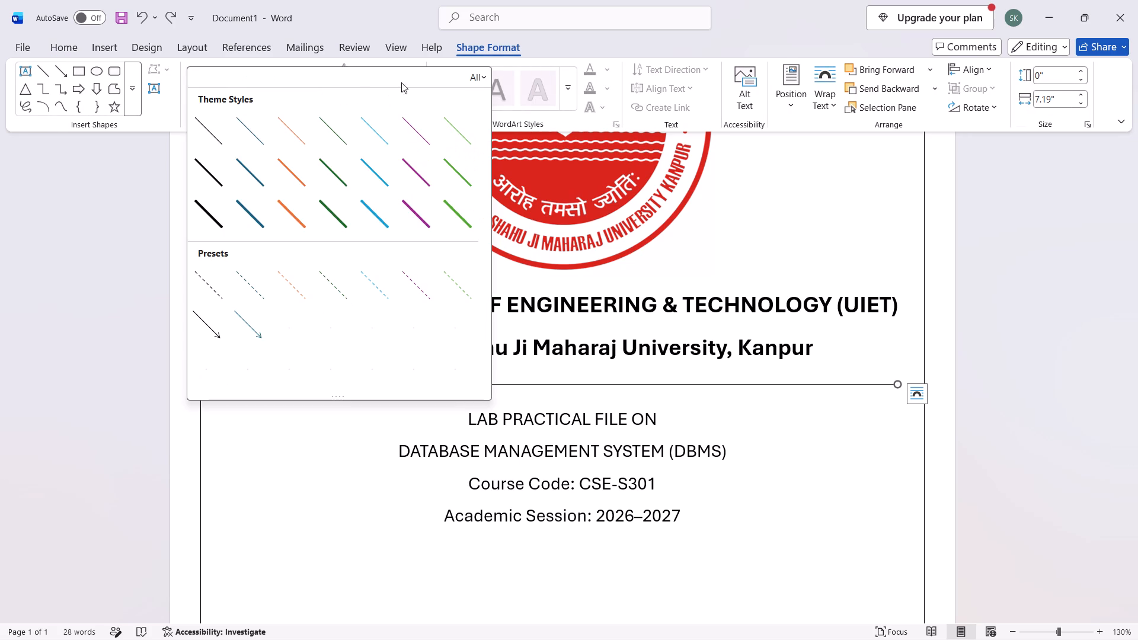
pyautogui.click(477, 71)
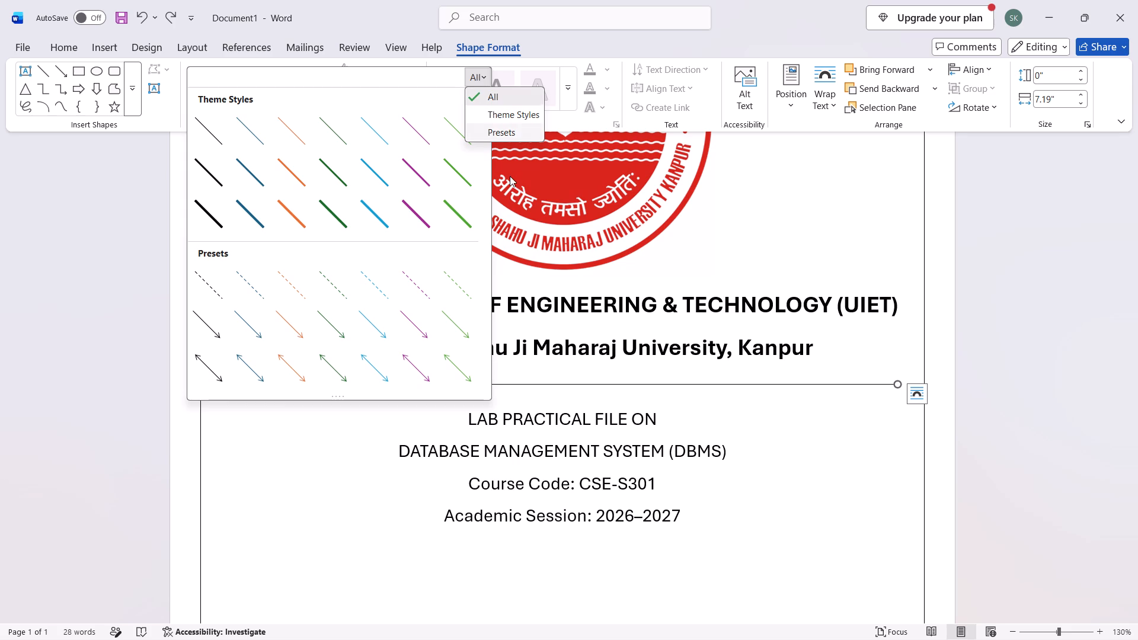
pyautogui.click(510, 174)
pyautogui.click(384, 86)
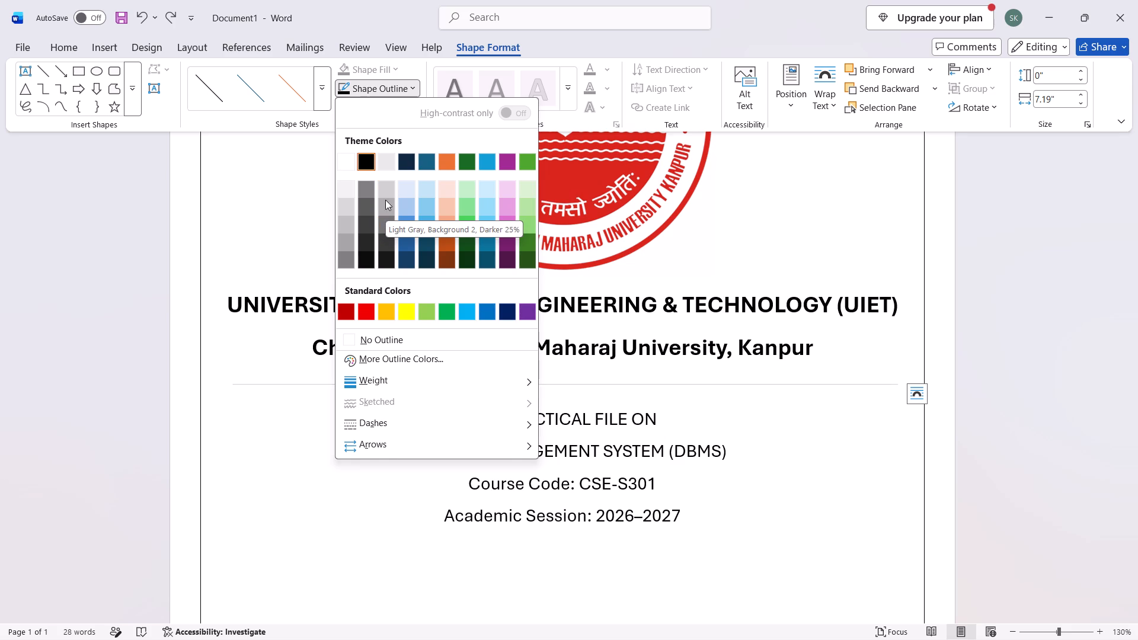
pyautogui.click(386, 206)
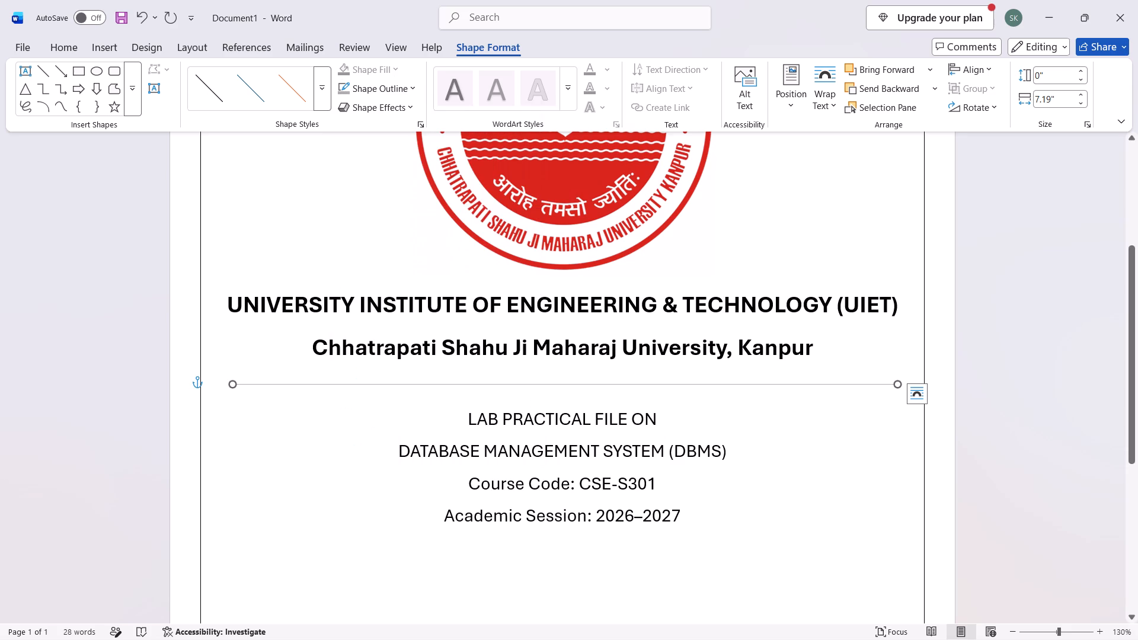
# Duplicate the gray divider line and place the copy just below the "Academic Session: 2026–2027" line.
pyautogui.scroll(-1, 701, 461)
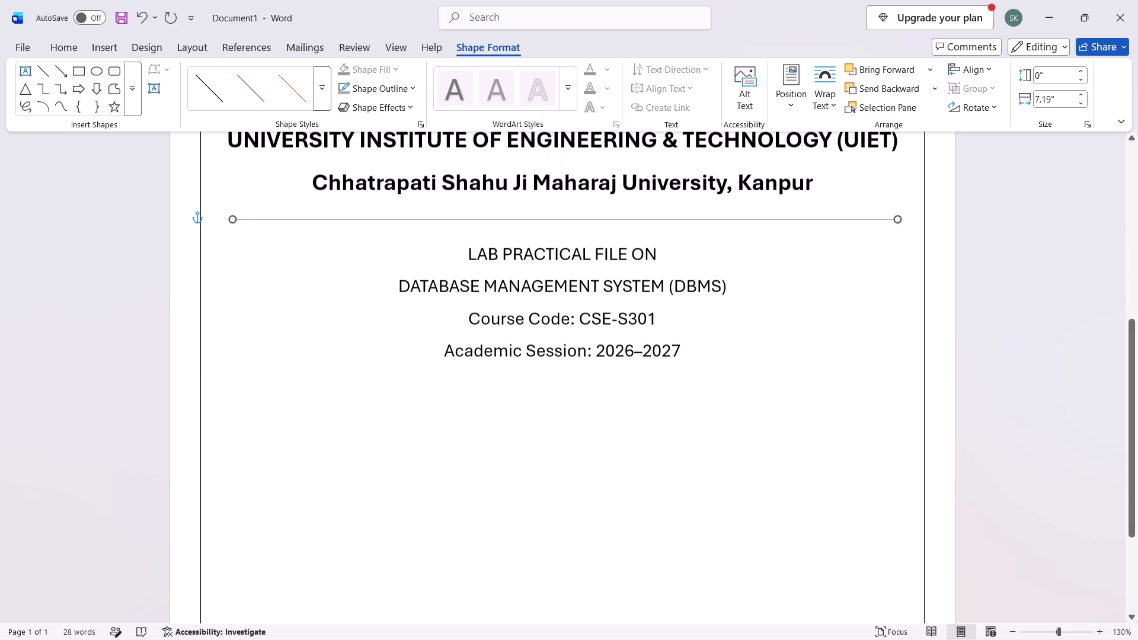
pyautogui.hotkey('ctrl', 'c')
pyautogui.hotkey('ctrl', 'v')
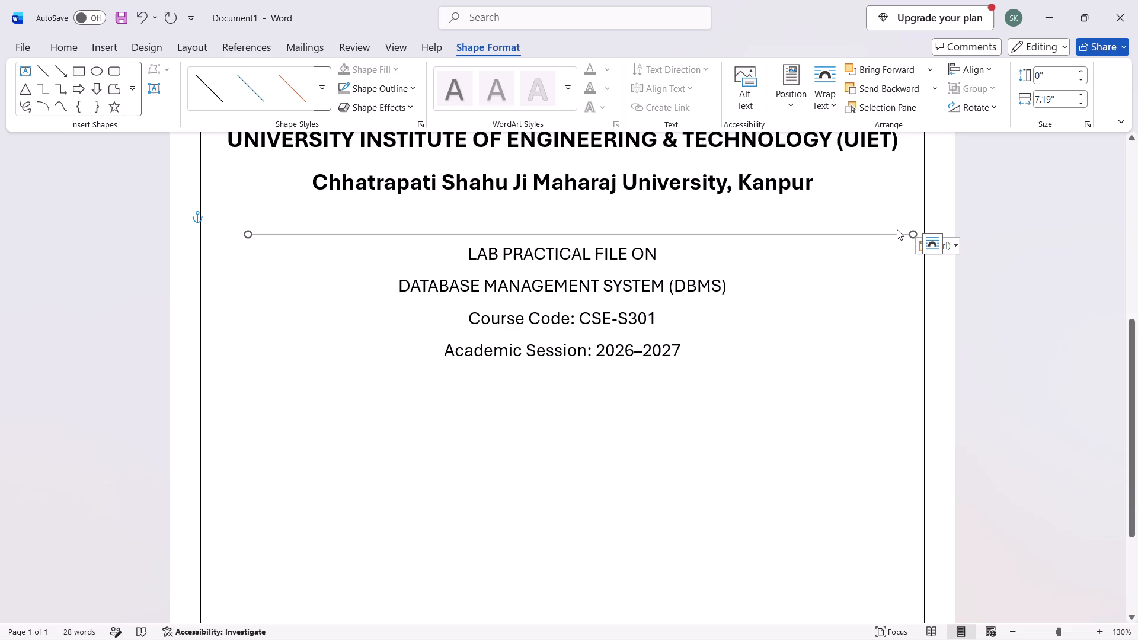
pyautogui.moveTo(895, 235); pyautogui.dragTo(821, 334)
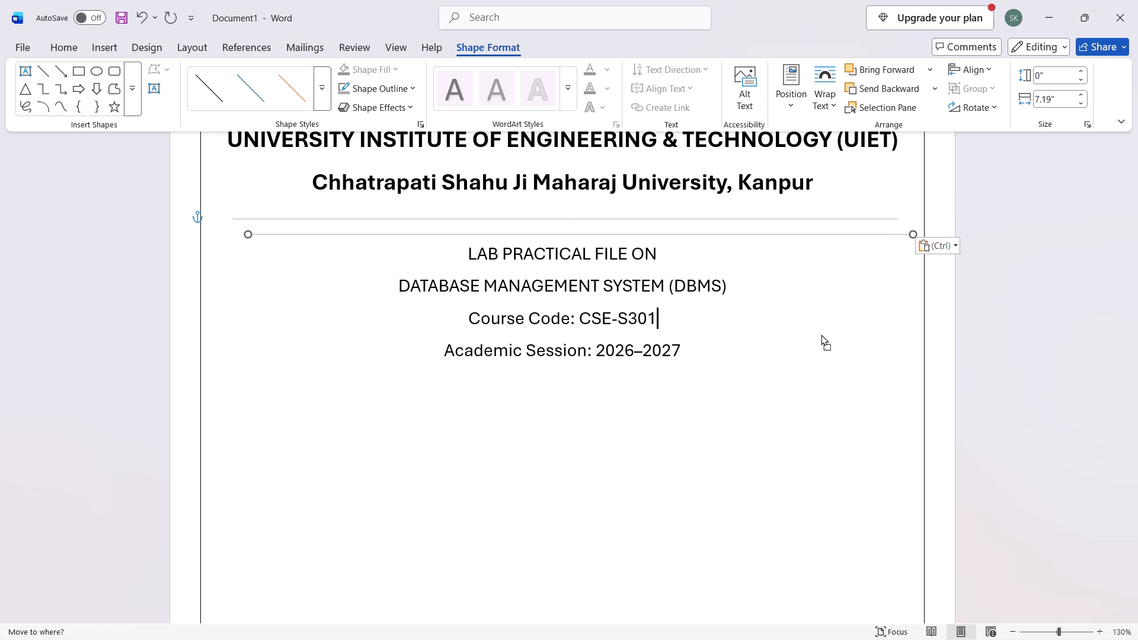
pyautogui.moveTo(821, 334); pyautogui.dragTo(781, 392)
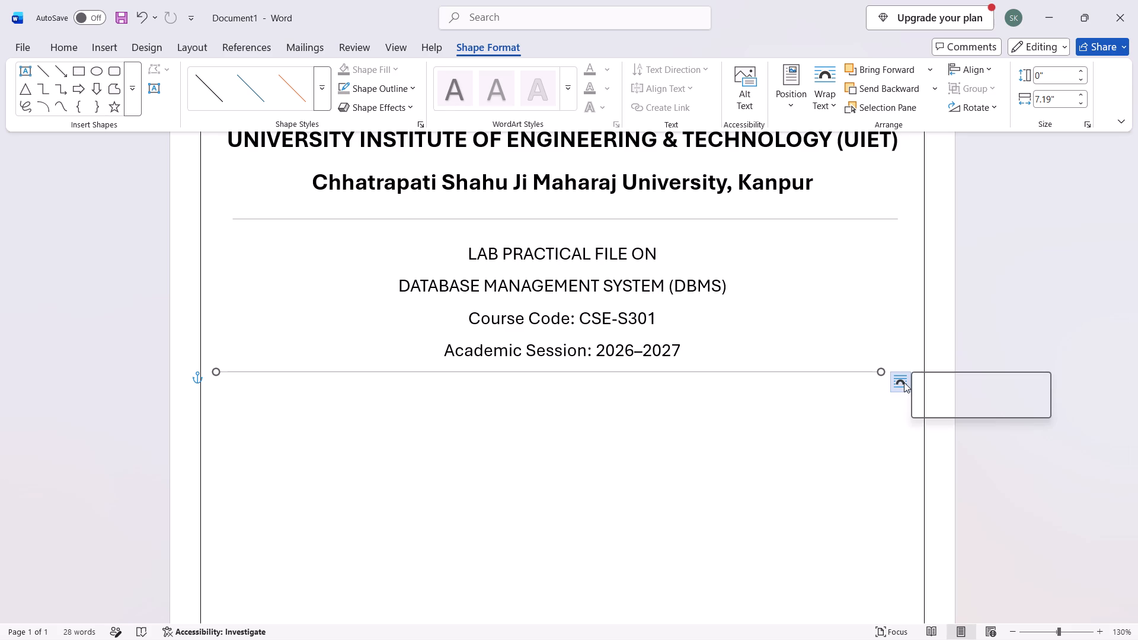
pyautogui.click(1018, 324)
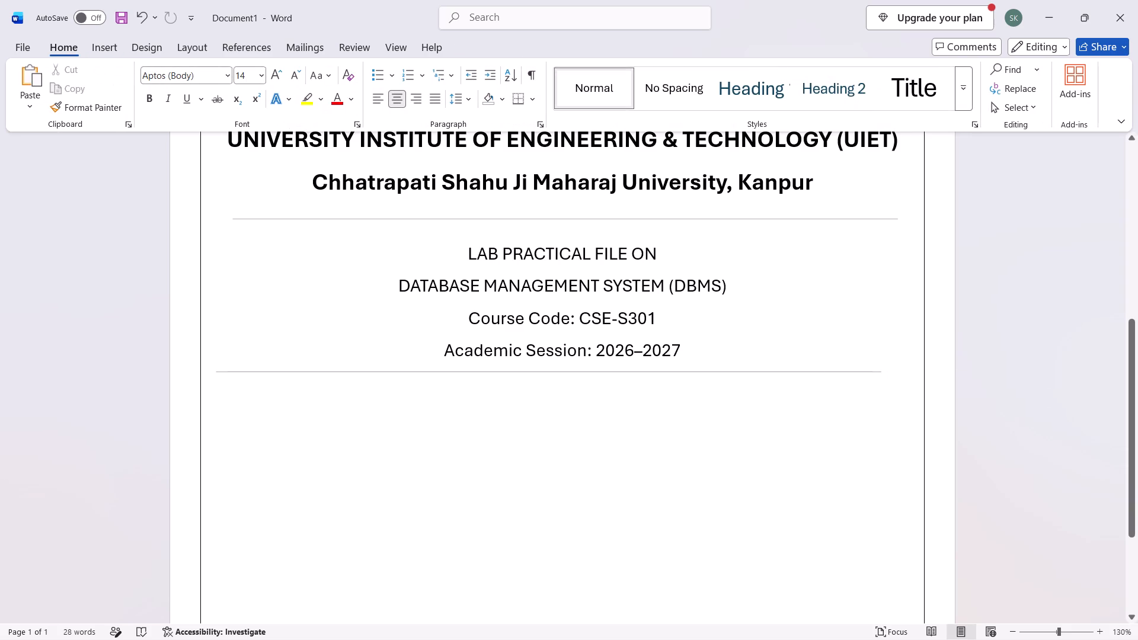
# Reselect the copied divider line below the "Academic Session: 2026–2027" line, keeping it in place.
pyautogui.click(862, 369)
pyautogui.click(875, 370)
pyautogui.hotkey('ctrl', 'z')
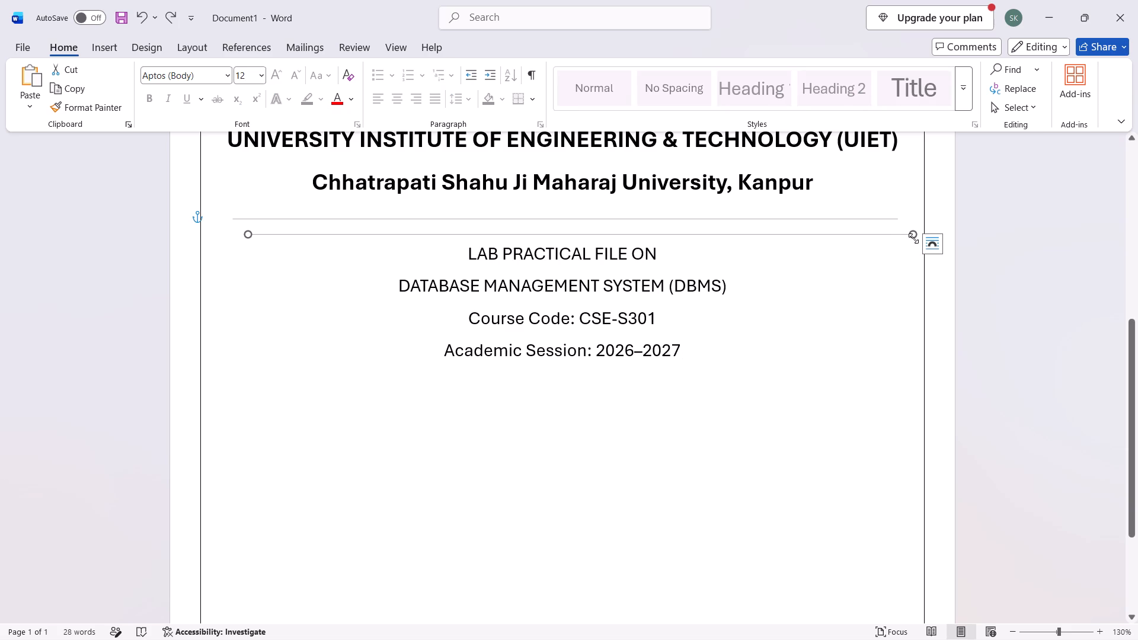
pyautogui.hotkey('ctrl', 'y')
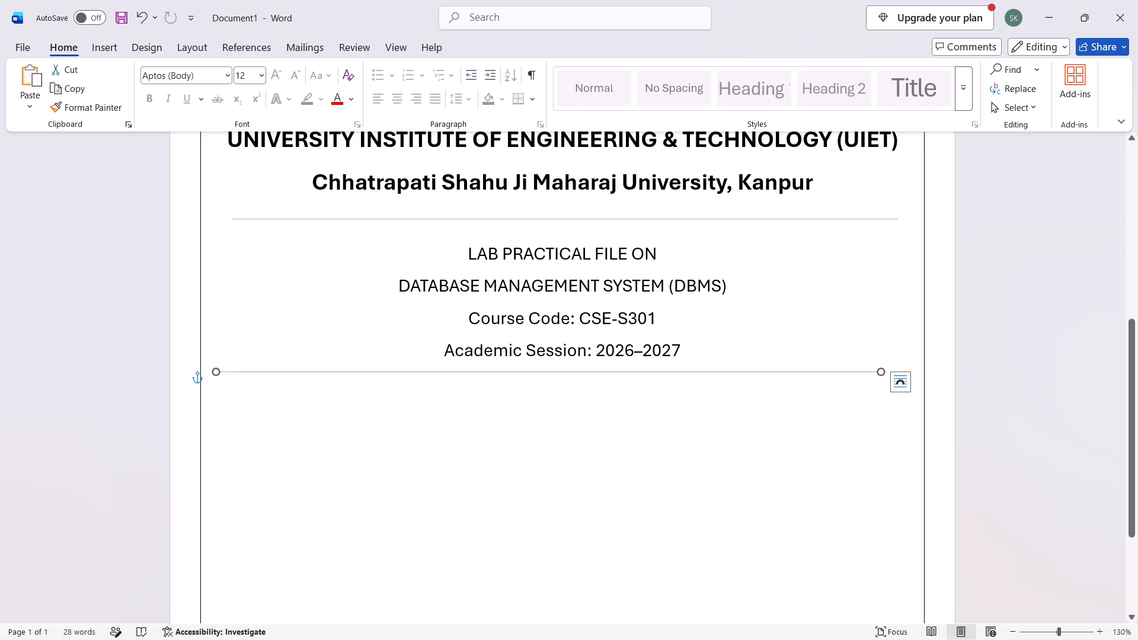
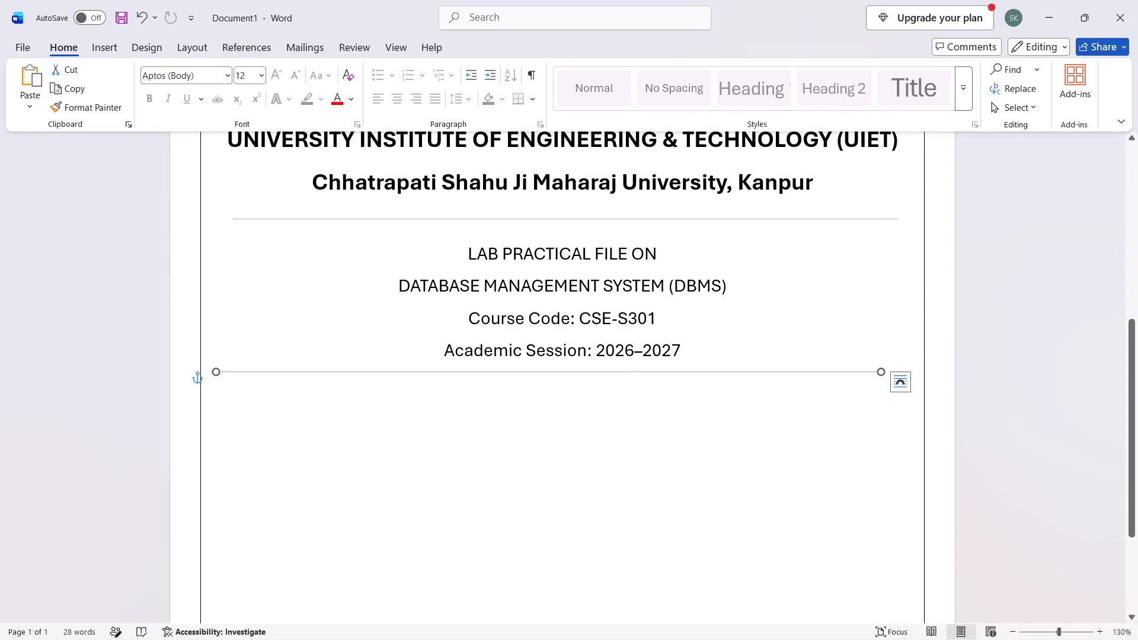
# Adjust both ends of the divider line below "Academic Session: 2026–2027" to roughly line up with the upper divider line.
pyautogui.moveTo(641, 372); pyautogui.dragTo(666, 370)
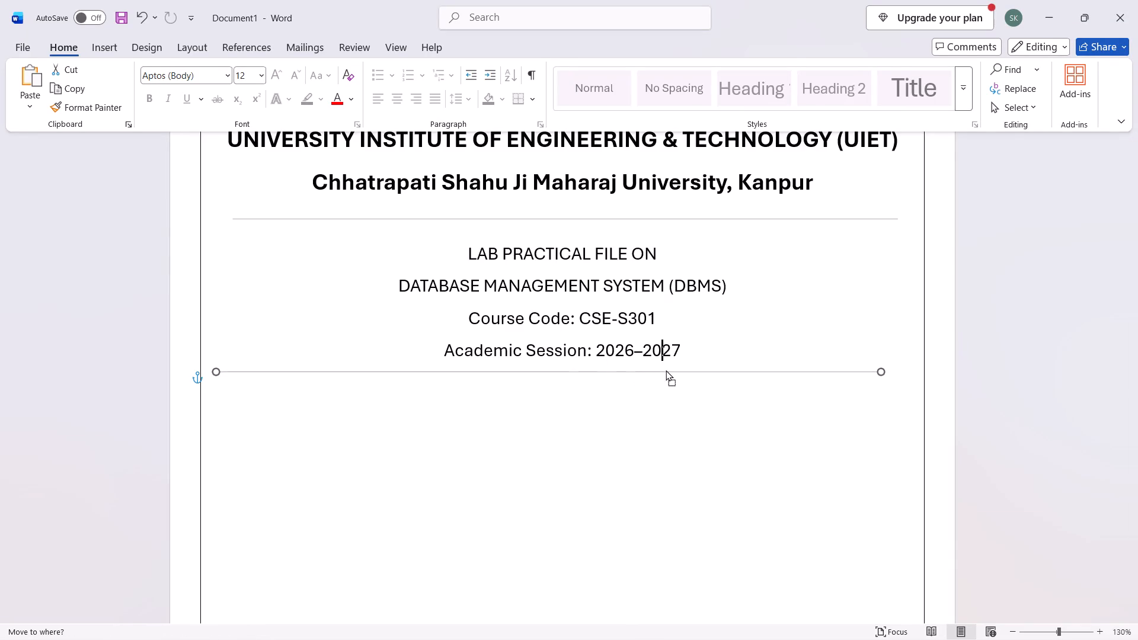
pyautogui.moveTo(666, 370); pyautogui.dragTo(660, 376)
pyautogui.click(718, 372)
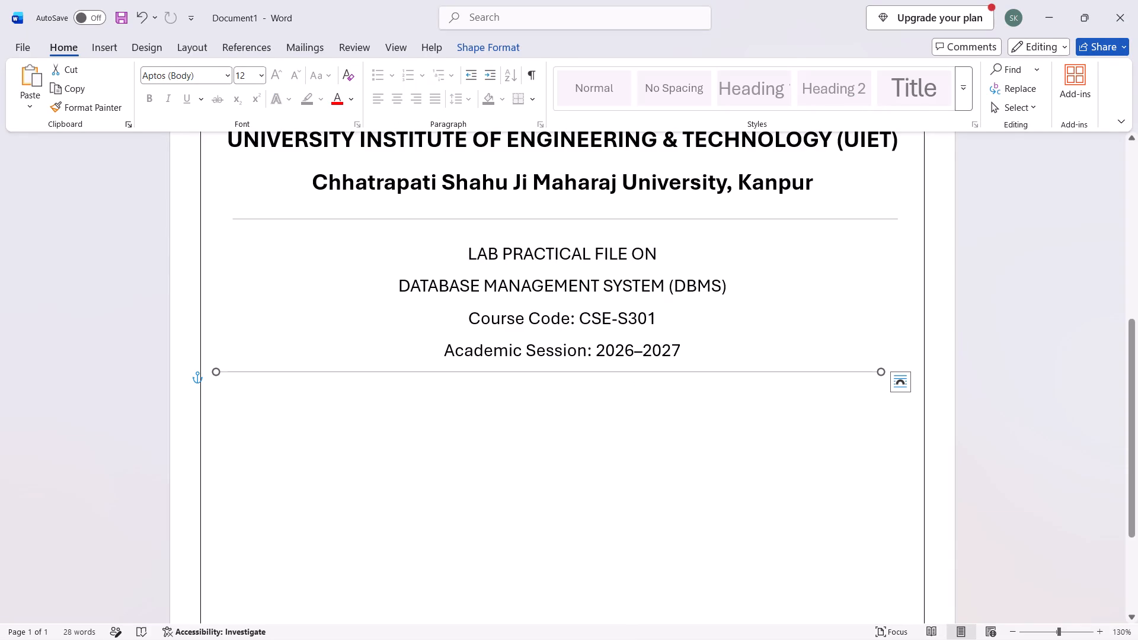
pyautogui.moveTo(880, 374); pyautogui.dragTo(887, 372)
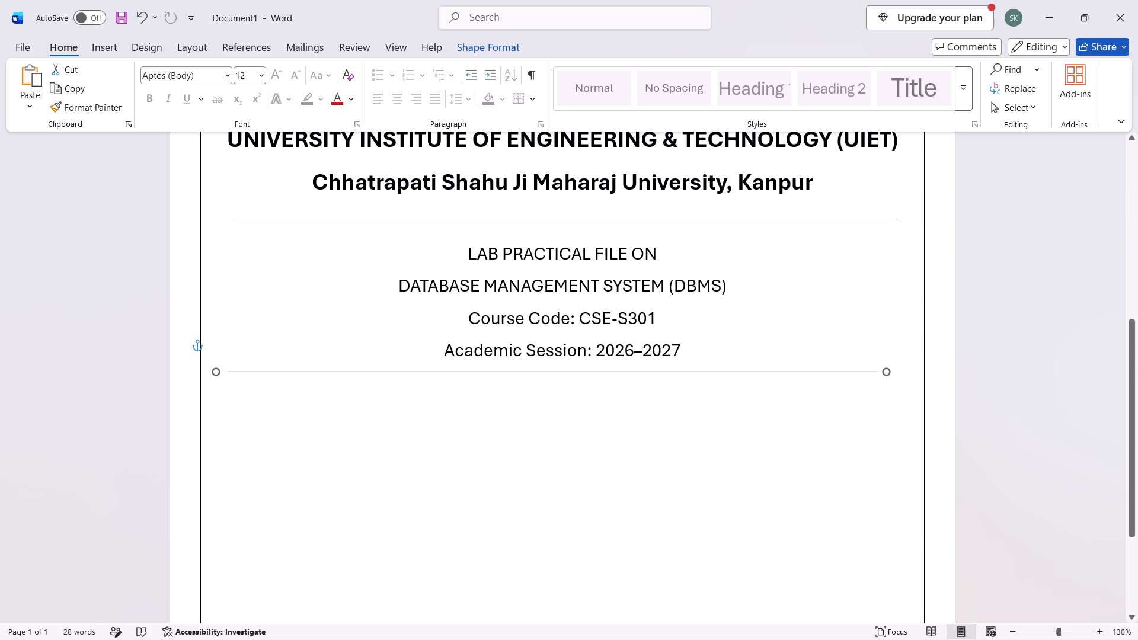
pyautogui.moveTo(887, 372); pyautogui.dragTo(893, 372)
pyautogui.moveTo(893, 372); pyautogui.dragTo(891, 371)
pyautogui.moveTo(214, 371); pyautogui.dragTo(222, 372)
pyautogui.moveTo(222, 372); pyautogui.dragTo(231, 372)
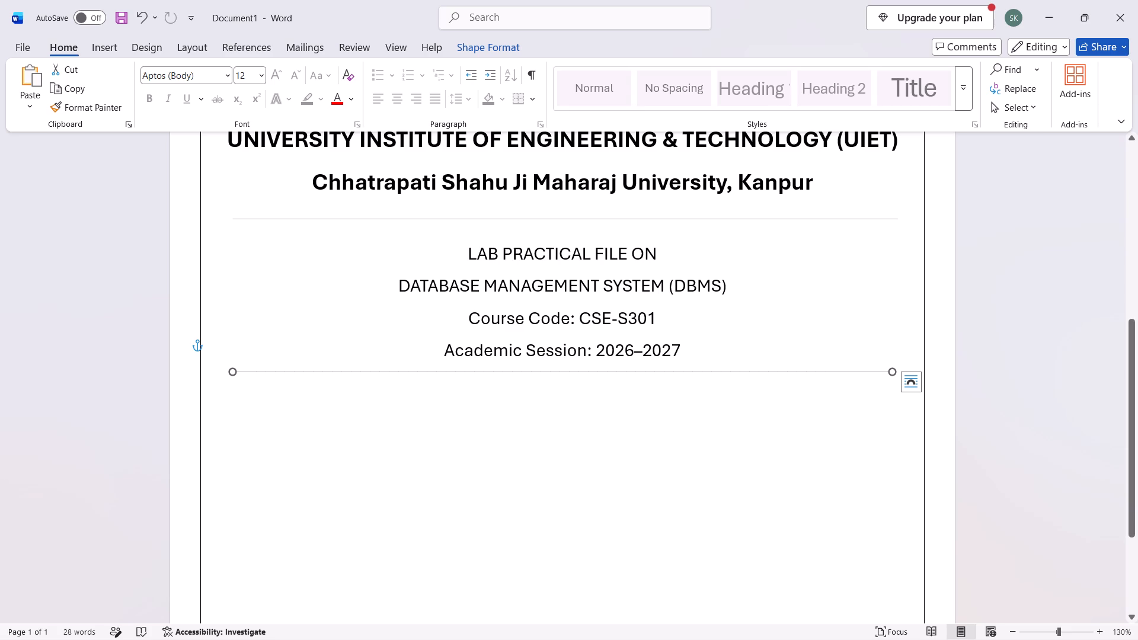
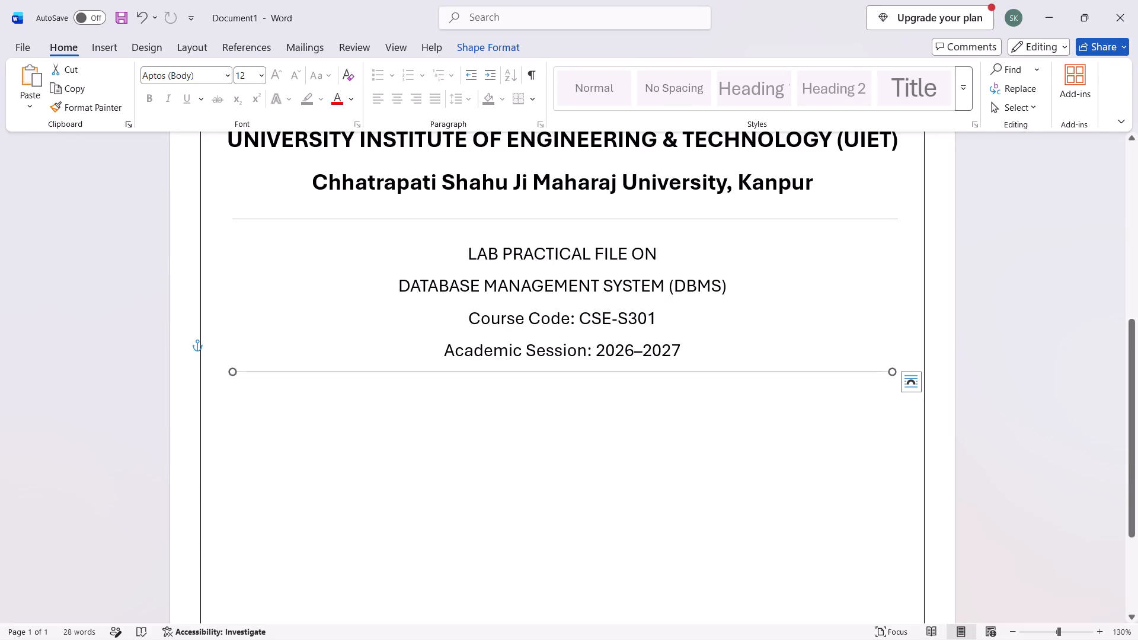
# Add a blank line under "Academic Session: 2026–2027" and move the lower divider line slightly down, keeping it roughly aligned with the upper one.
pyautogui.scroll(-2, 610, 349)
pyautogui.scroll(1, 610, 349)
pyautogui.click(718, 305)
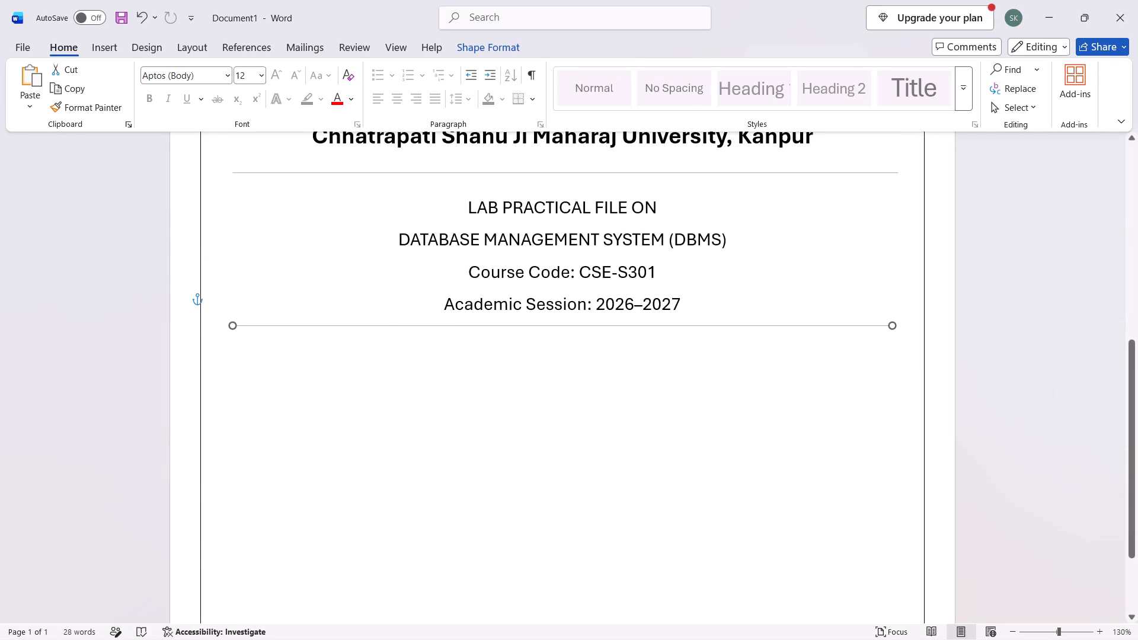
pyautogui.press('Return')
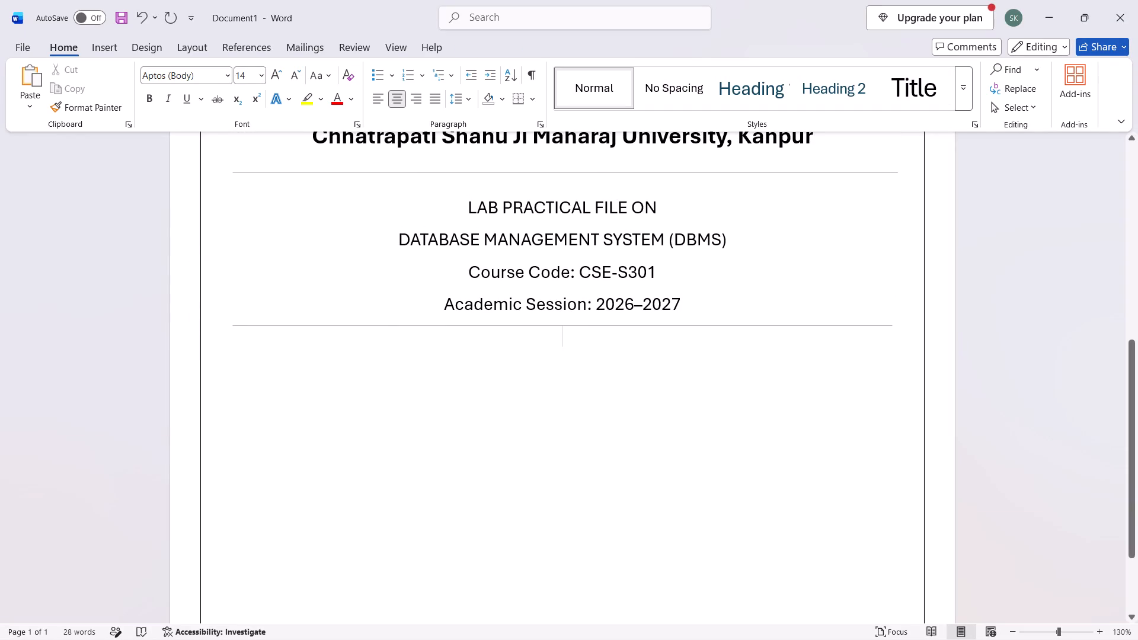
pyautogui.moveTo(675, 325); pyautogui.dragTo(676, 345)
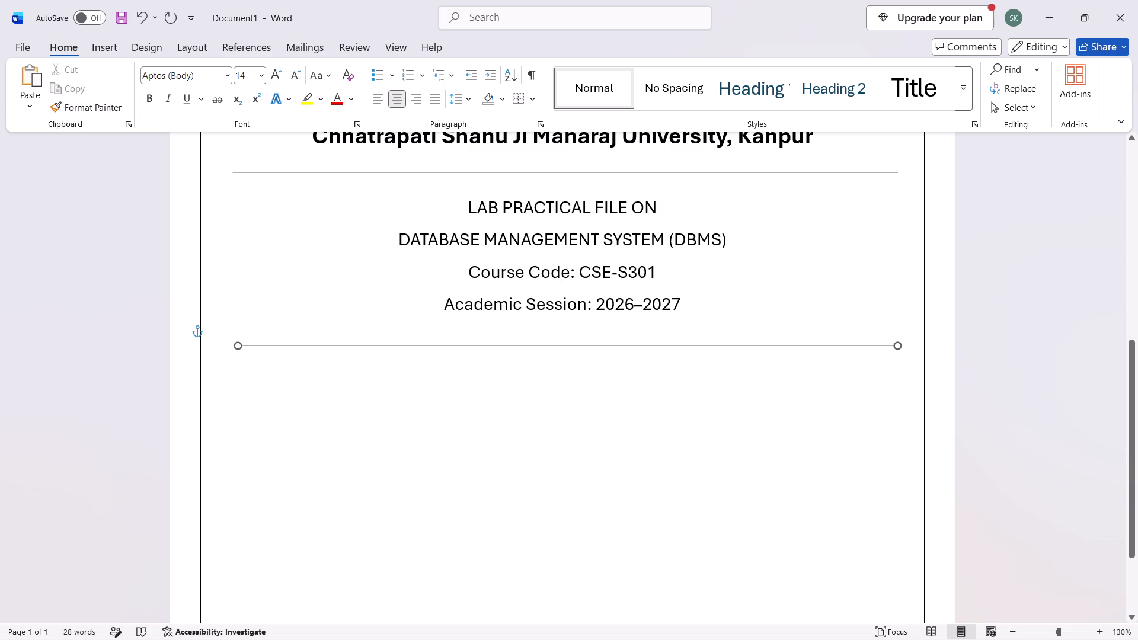
pyautogui.moveTo(676, 345); pyautogui.dragTo(673, 344)
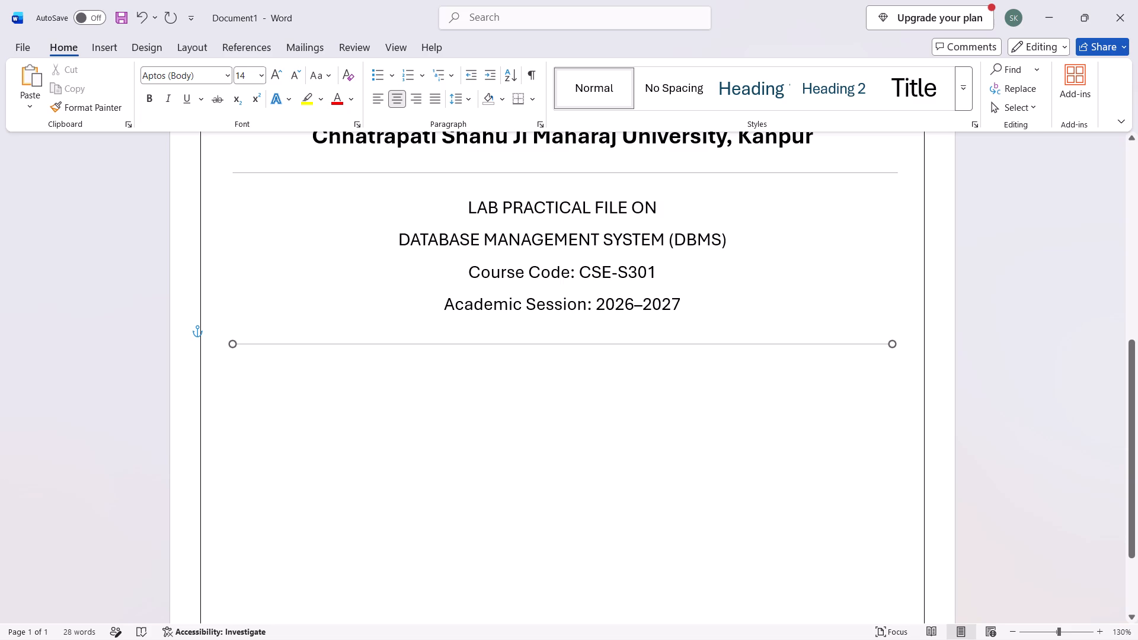
pyautogui.moveTo(673, 344); pyautogui.dragTo(673, 338)
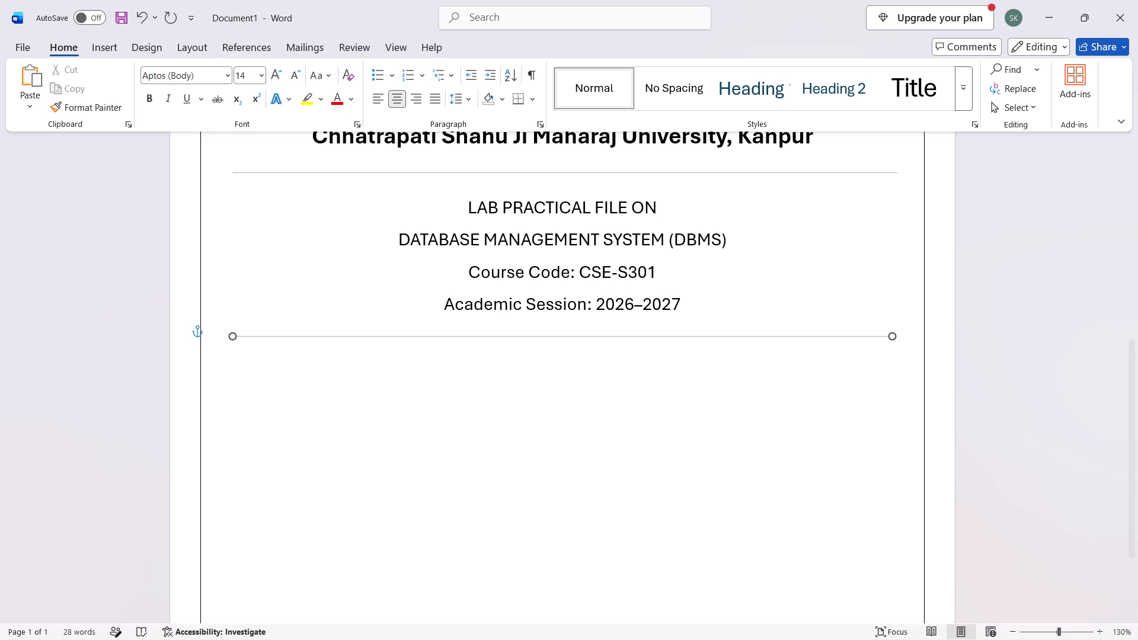
pyautogui.moveTo(673, 338); pyautogui.dragTo(673, 339)
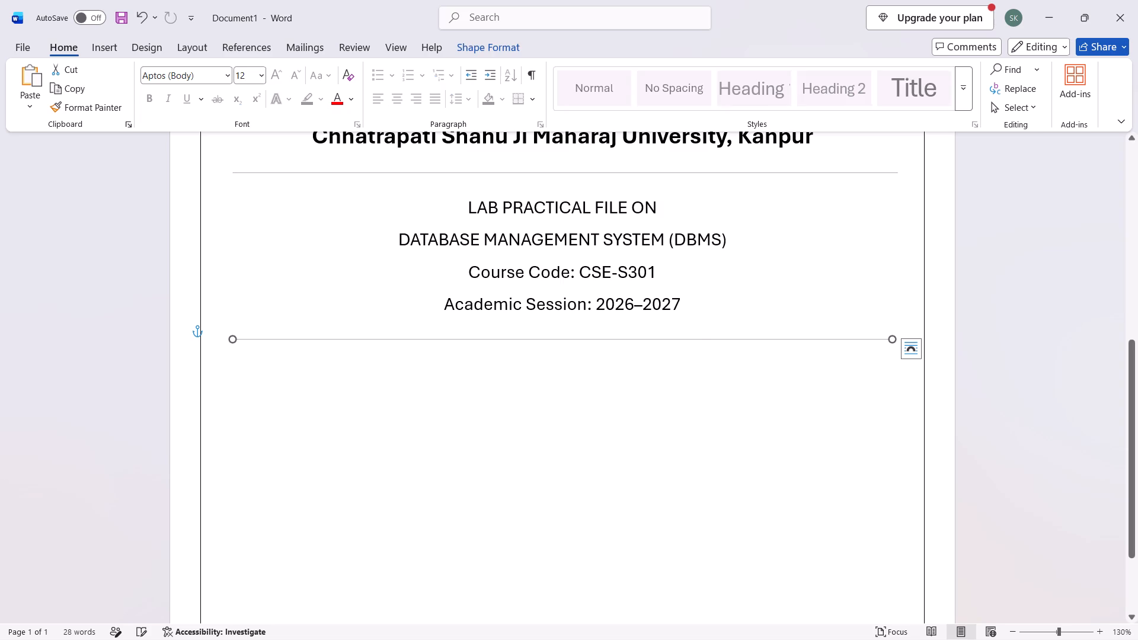
pyautogui.click(1022, 287)
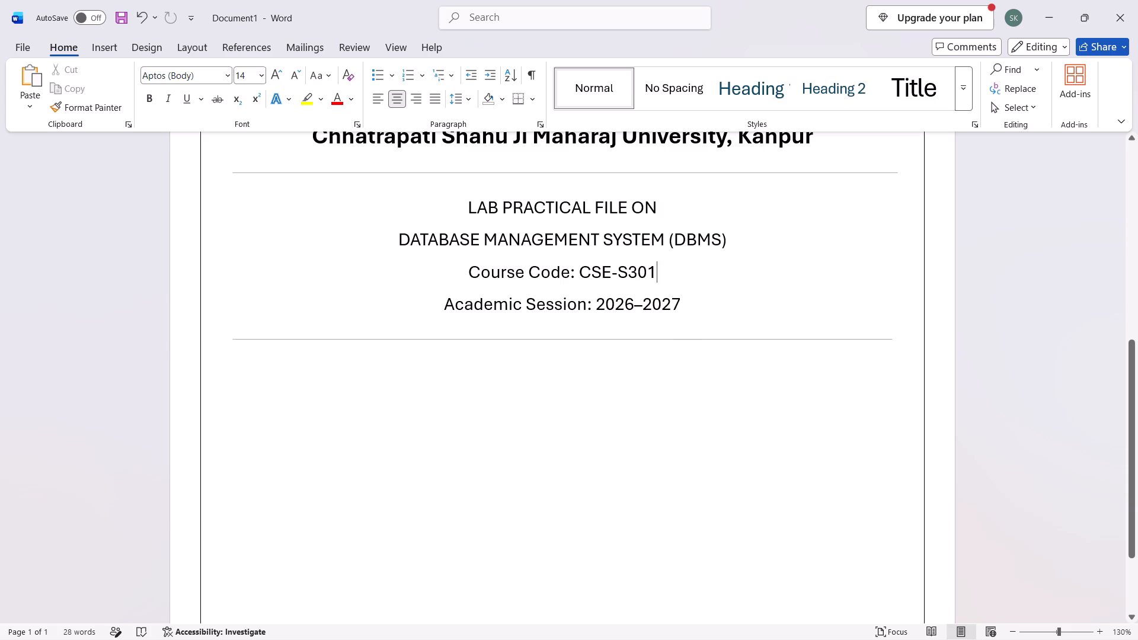
# Insert a Simple Text Box in the empty area below the lower divider line.
pyautogui.click(514, 376)
pyautogui.scroll(-4, 601, 328)
pyautogui.scroll(2, 602, 328)
pyautogui.scroll(-2, 604, 318)
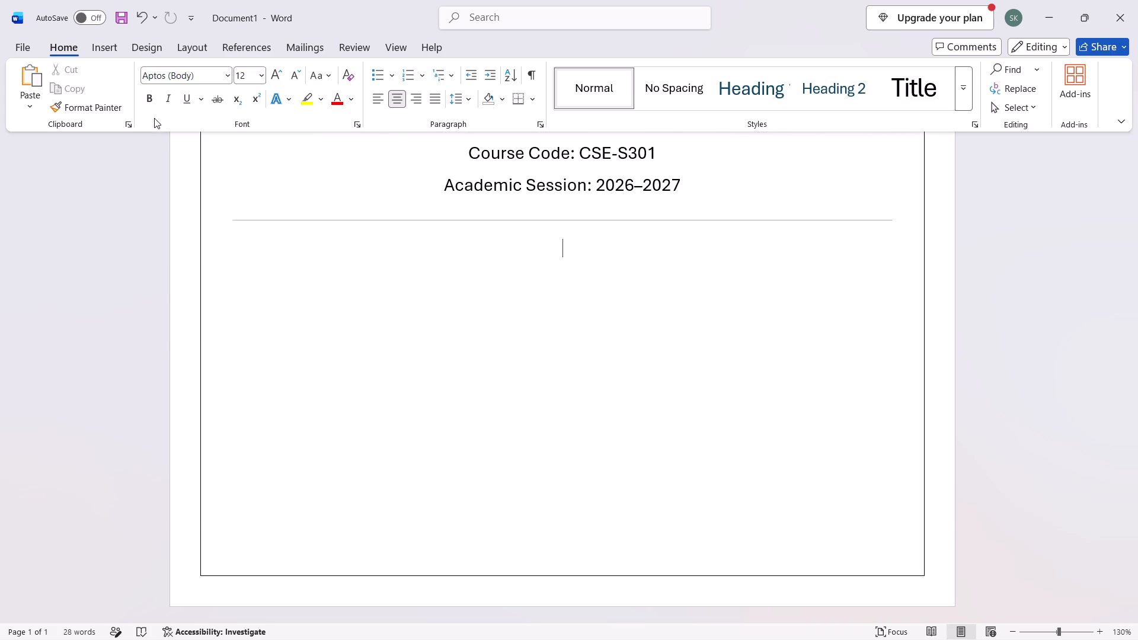
pyautogui.click(108, 52)
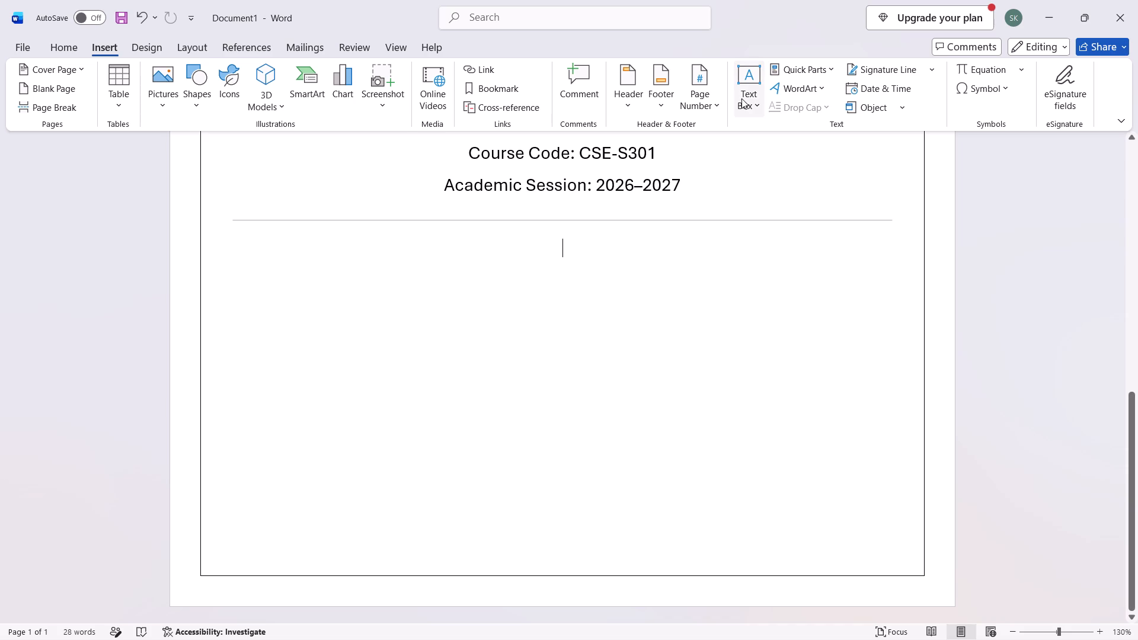
pyautogui.click(741, 98)
pyautogui.click(812, 216)
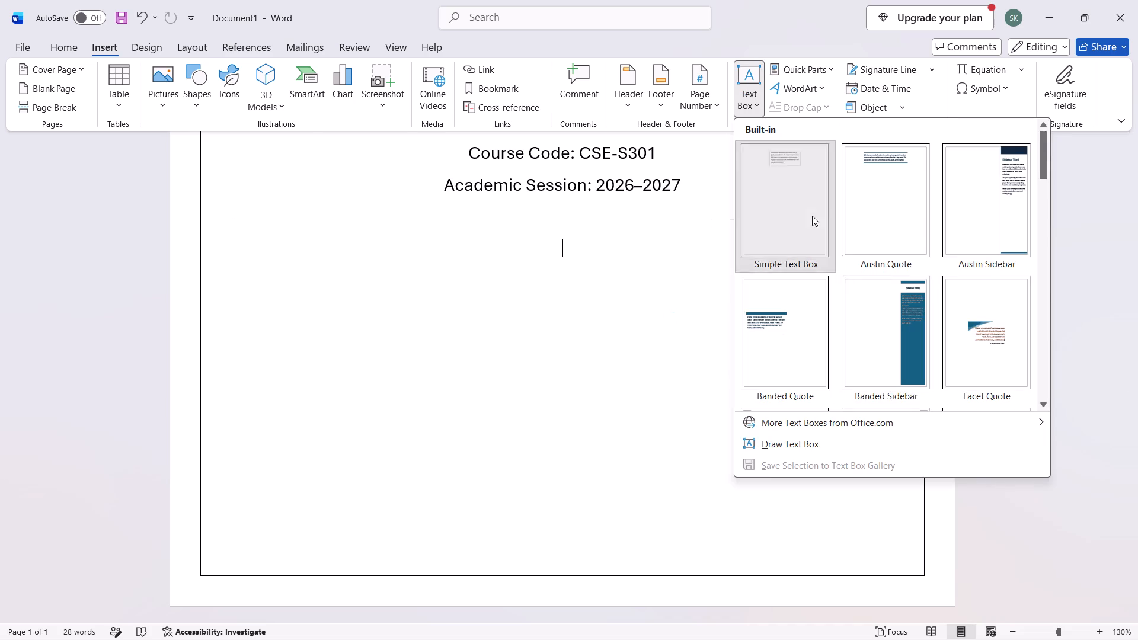
pyautogui.click(755, 362)
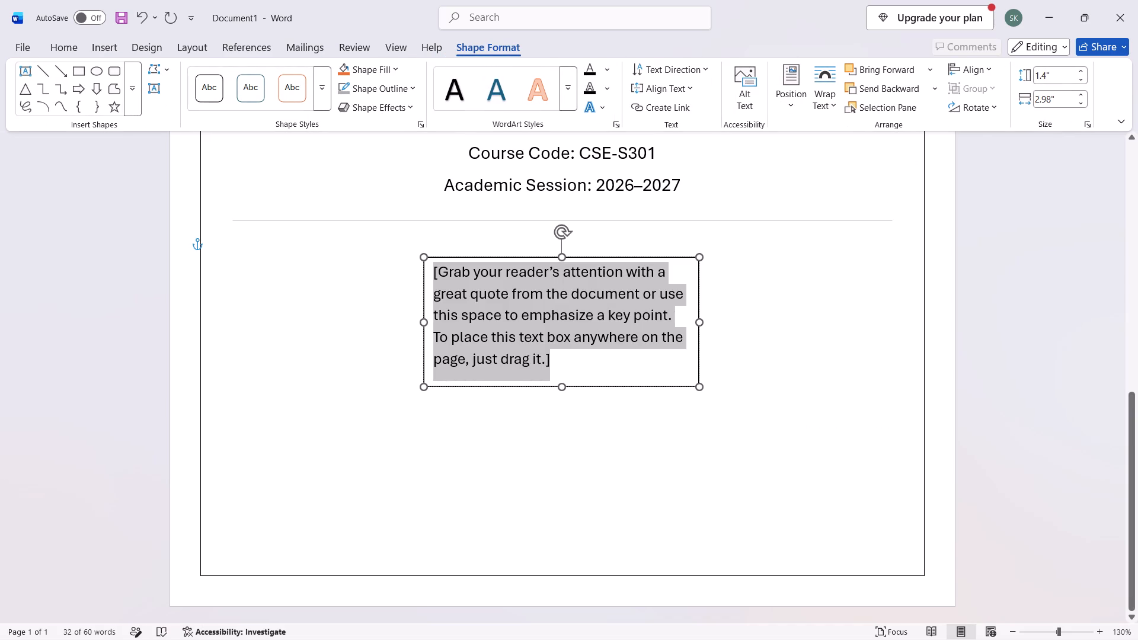
# Move the text box just below the lower divider, with its left edge near the divider's left end.
pyautogui.moveTo(541, 329); pyautogui.dragTo(525, 329)
pyautogui.click(616, 371)
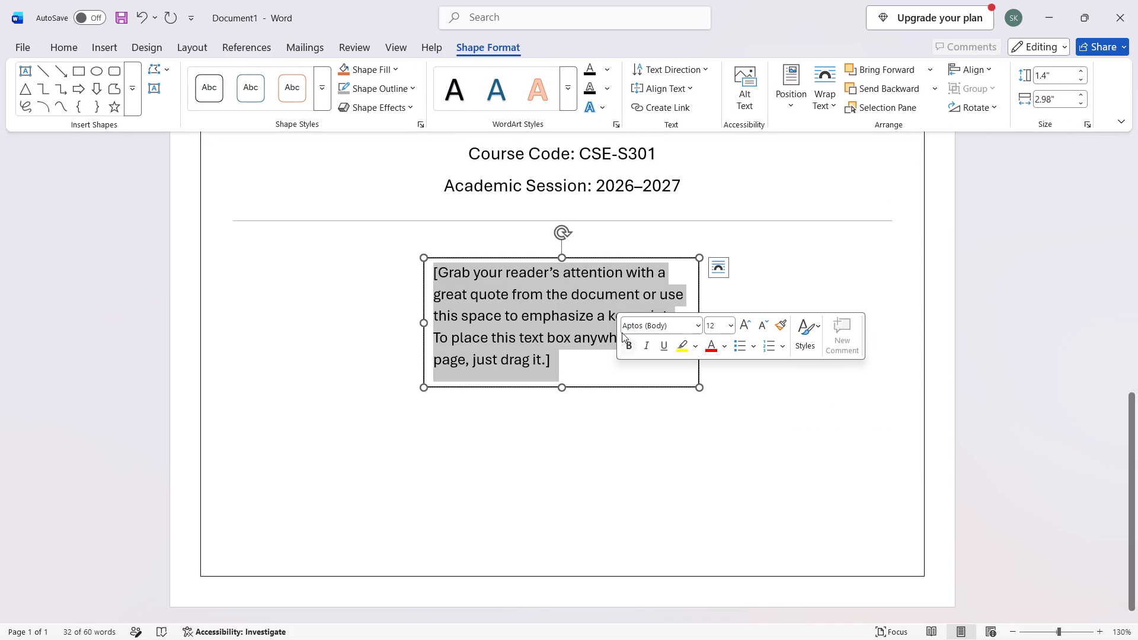
pyautogui.click(669, 260)
pyautogui.moveTo(648, 255); pyautogui.dragTo(474, 243)
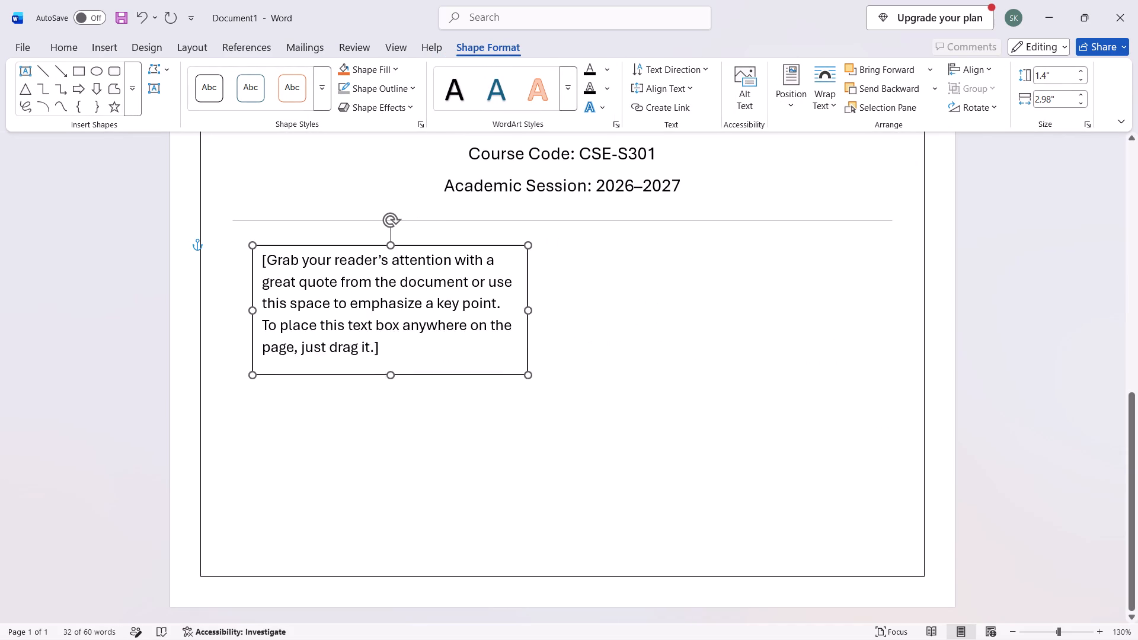
pyautogui.moveTo(474, 243); pyautogui.dragTo(465, 254)
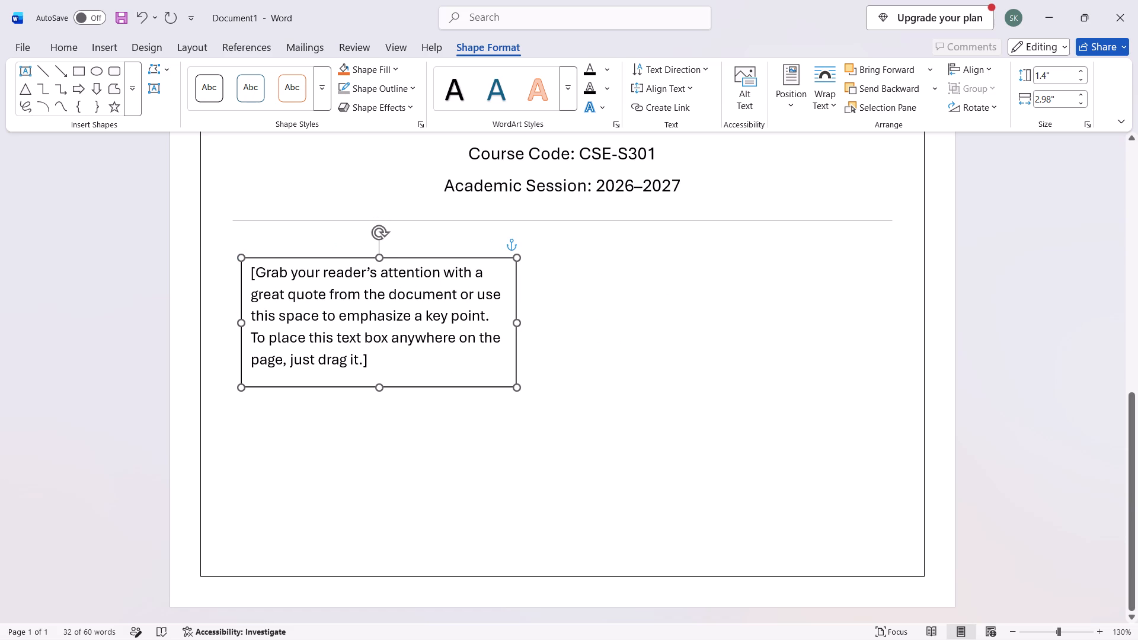
pyautogui.moveTo(465, 254); pyautogui.dragTo(465, 261)
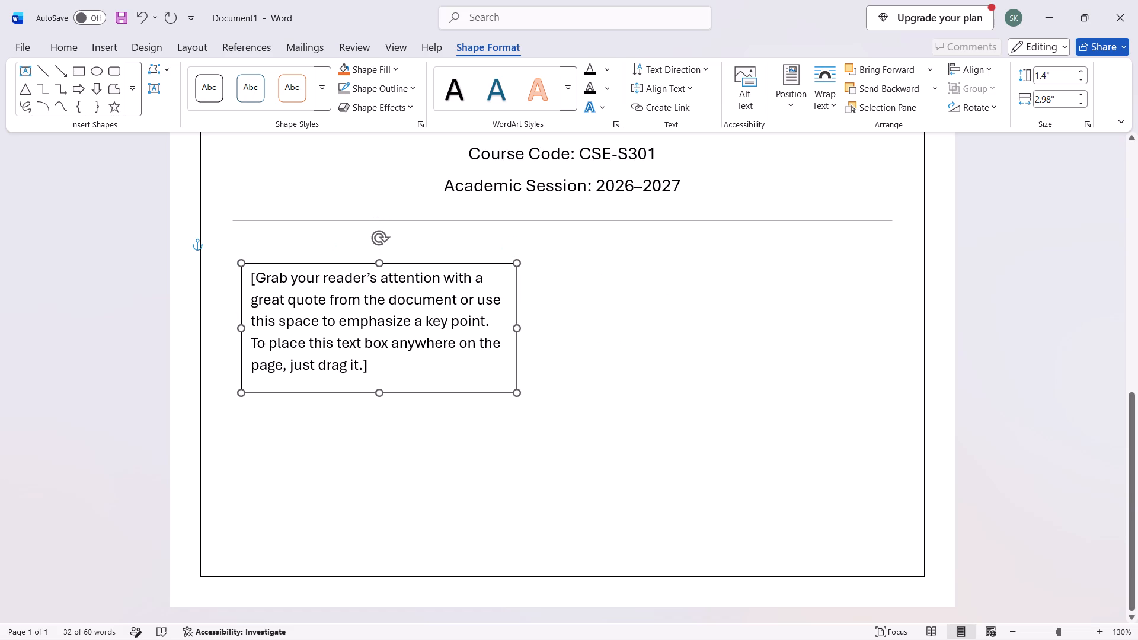
pyautogui.moveTo(465, 261); pyautogui.dragTo(461, 261)
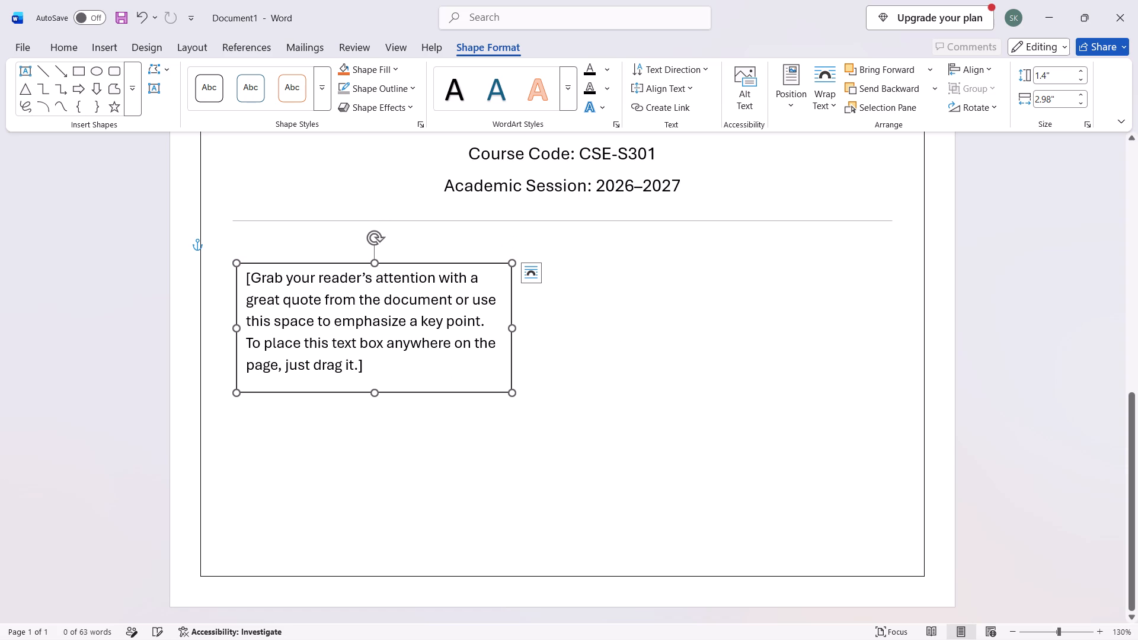
# Enlarge the text box to about 3.55" wide and 2.91" high, filling the left half of the space above the bottom border.
pyautogui.moveTo(511, 325); pyautogui.dragTo(568, 344)
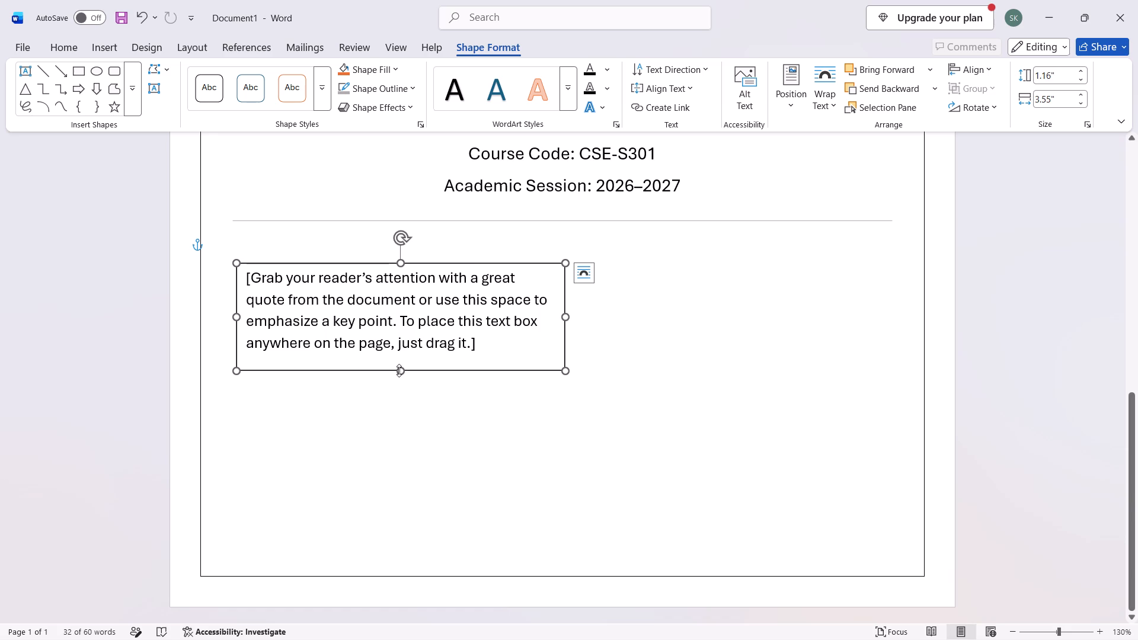
pyautogui.moveTo(399, 370); pyautogui.dragTo(383, 540)
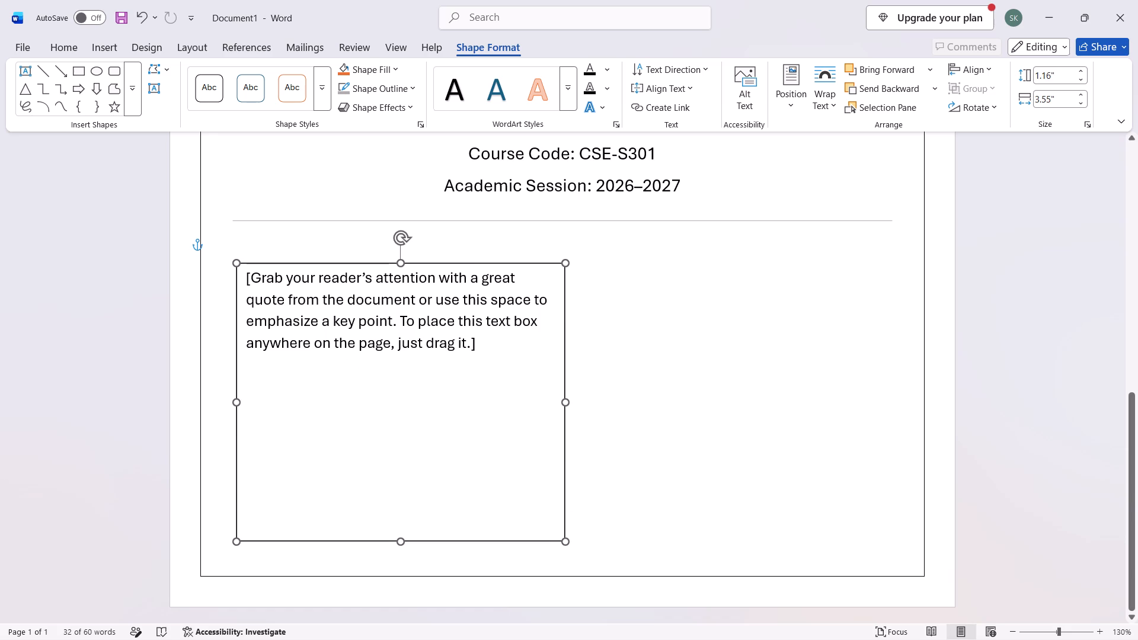
pyautogui.moveTo(383, 540); pyautogui.dragTo(383, 532)
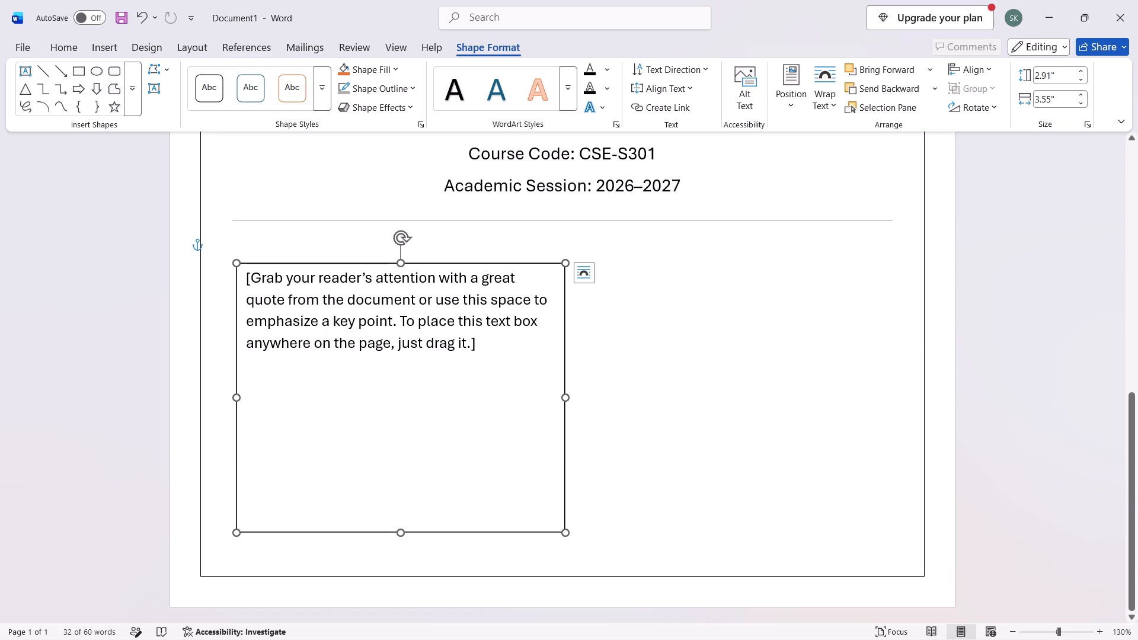
pyautogui.click(450, 390)
pyautogui.click(661, 386)
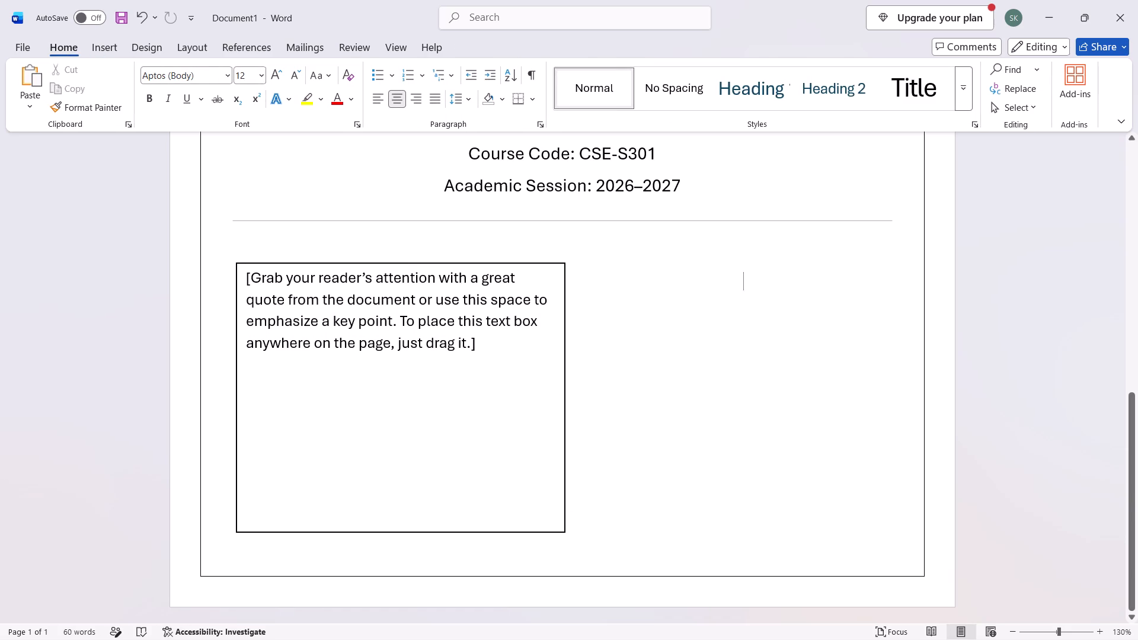
# Duplicate the text box and place the copy beside the original, level with it and ending at the divider's right end.
pyautogui.click(515, 264)
pyautogui.hotkey('ctrl', 'c')
pyautogui.hotkey('ctrl', 'v')
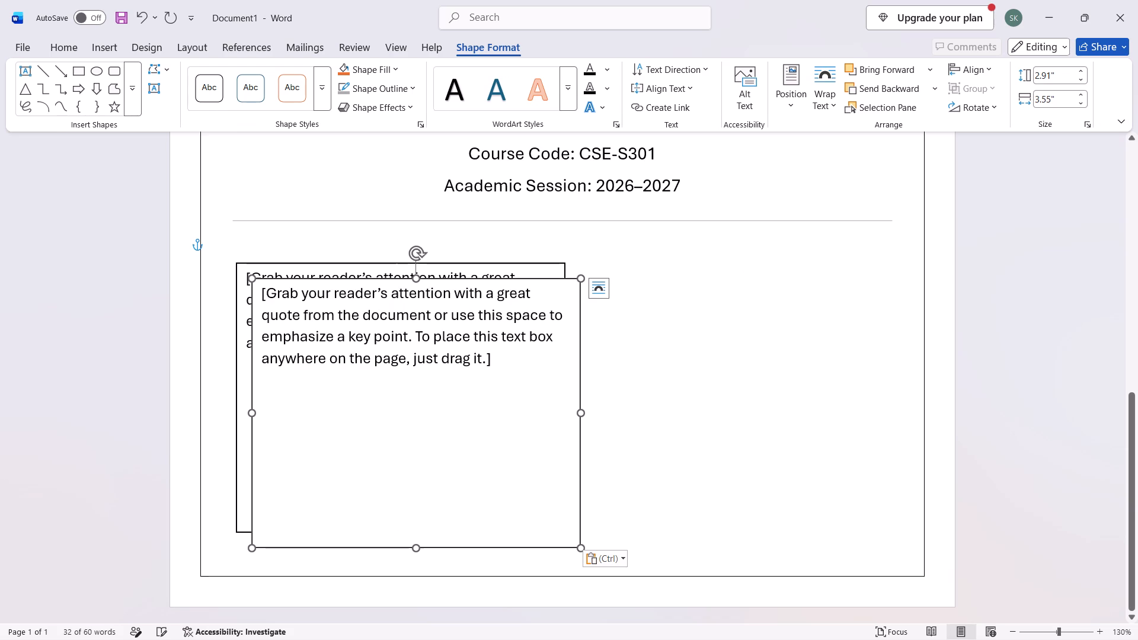
pyautogui.moveTo(512, 425); pyautogui.dragTo(744, 399)
pyautogui.click(743, 398)
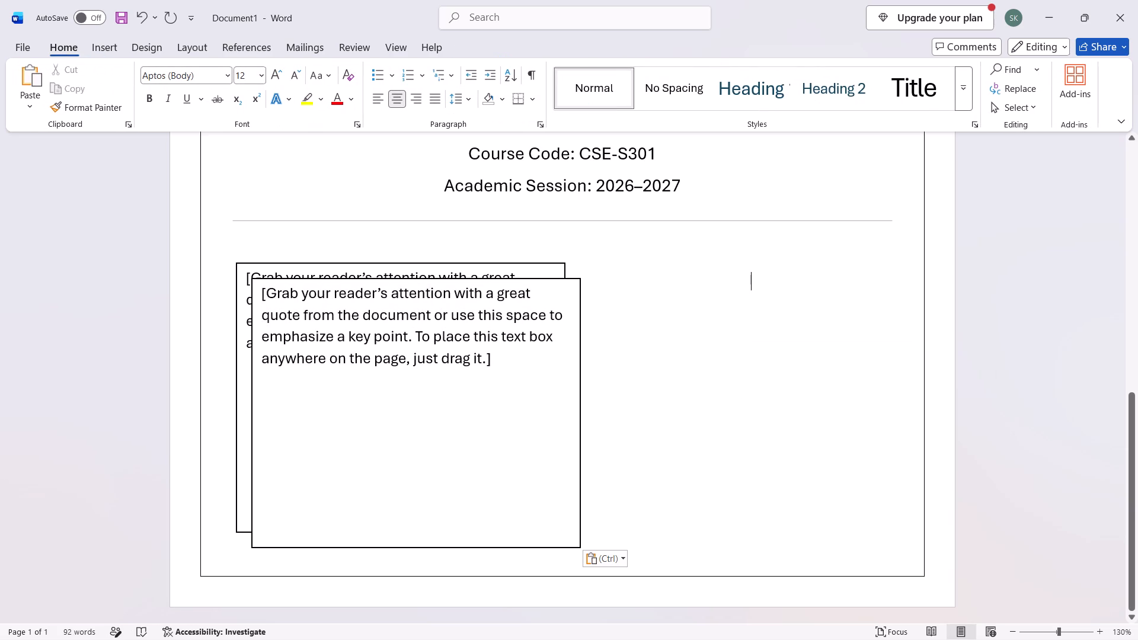
pyautogui.click(625, 361)
pyautogui.moveTo(553, 281); pyautogui.dragTo(759, 283)
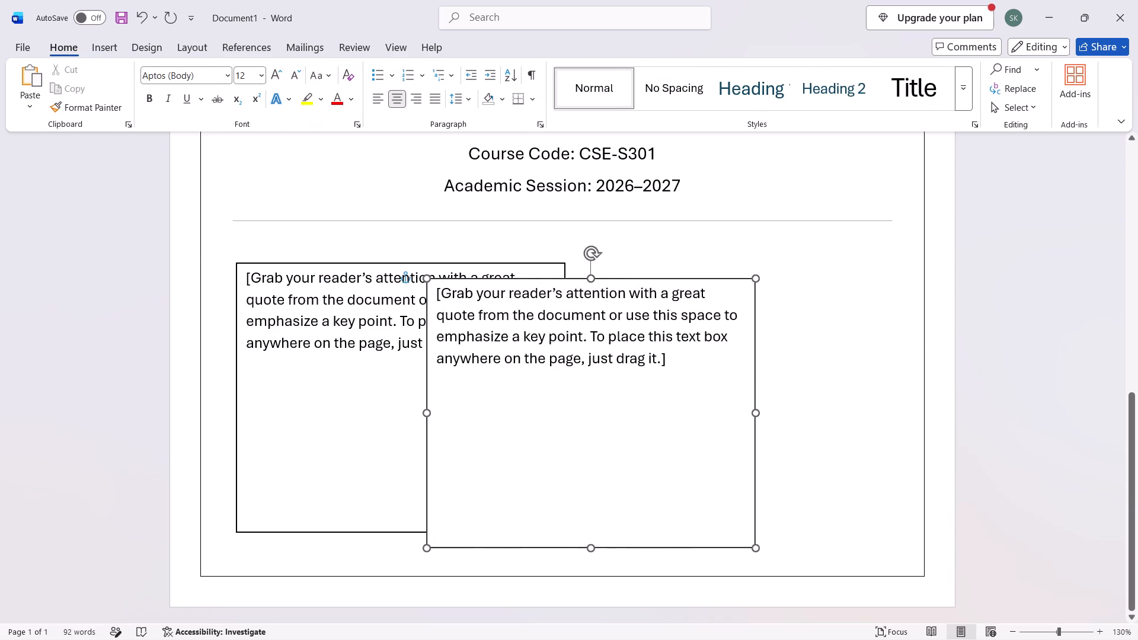
pyautogui.moveTo(759, 283); pyautogui.dragTo(872, 264)
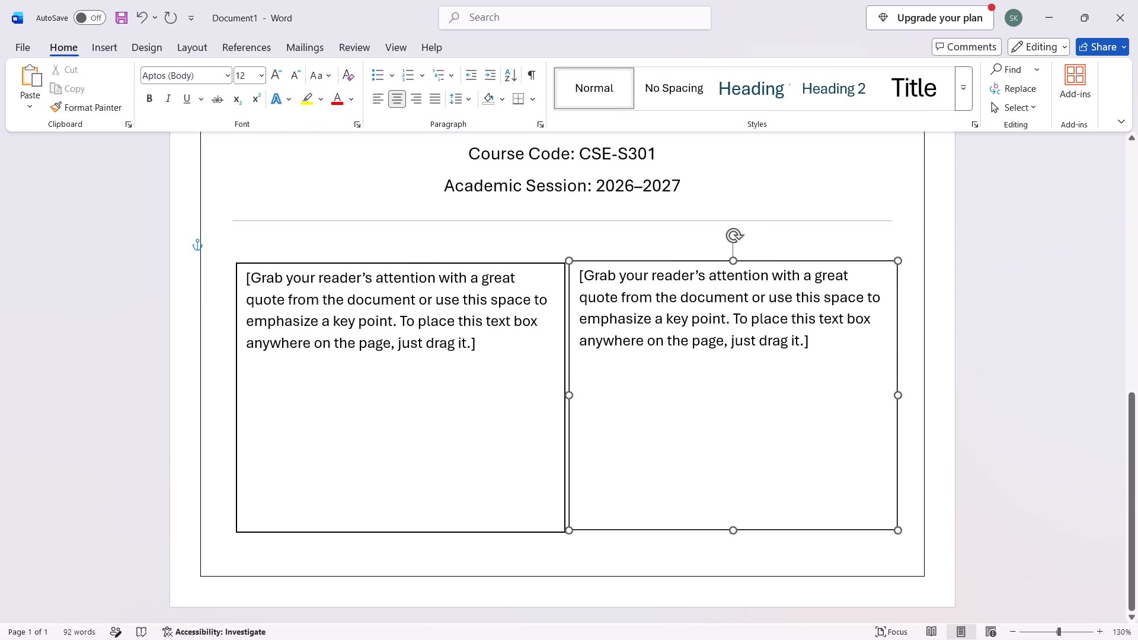
pyautogui.moveTo(872, 264); pyautogui.dragTo(874, 265)
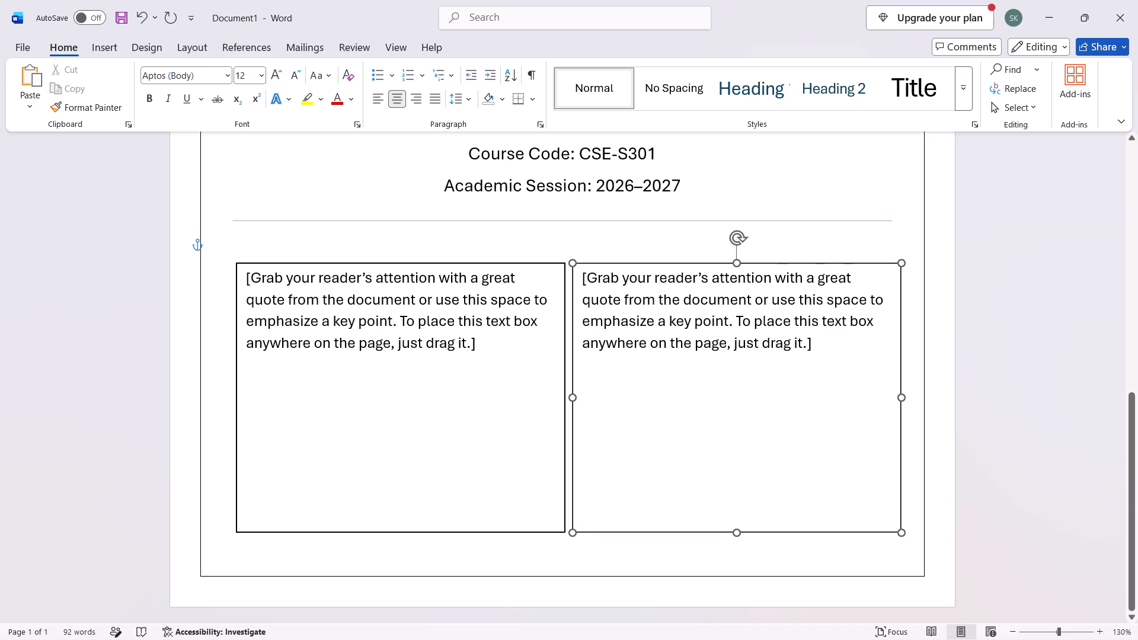
pyautogui.moveTo(874, 265); pyautogui.dragTo(859, 264)
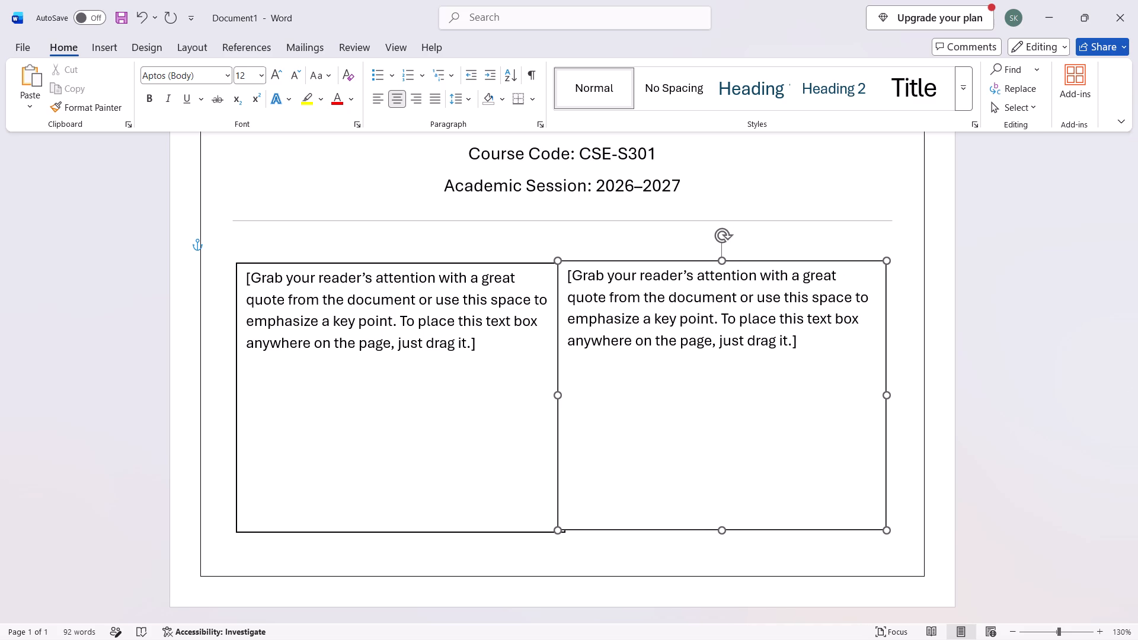
pyautogui.moveTo(859, 264); pyautogui.dragTo(863, 264)
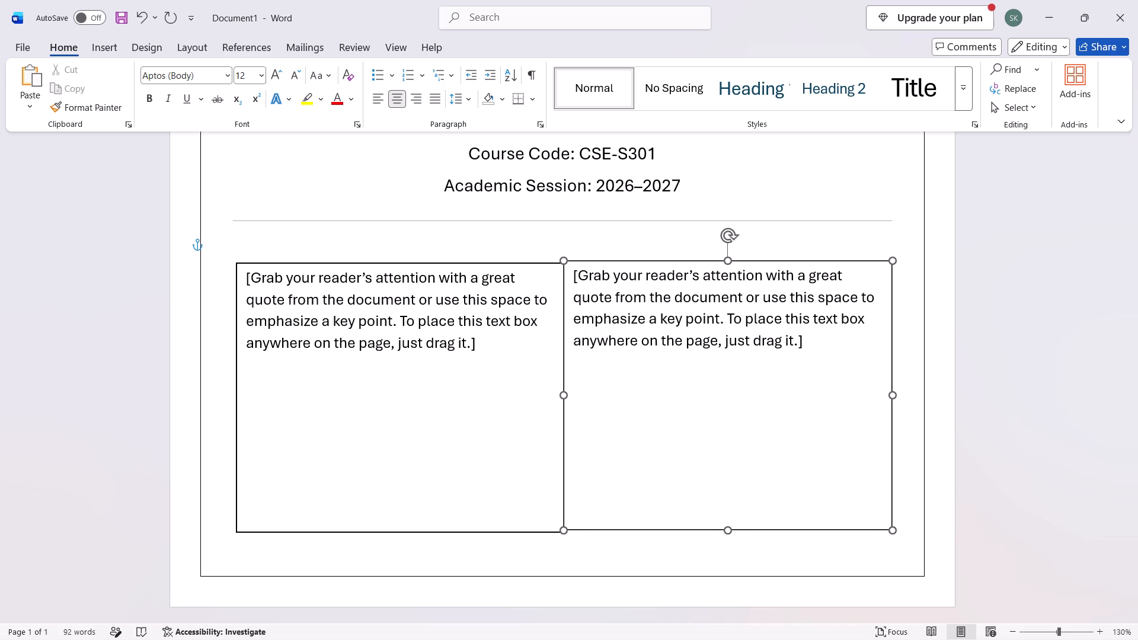
pyautogui.moveTo(863, 264); pyautogui.dragTo(863, 265)
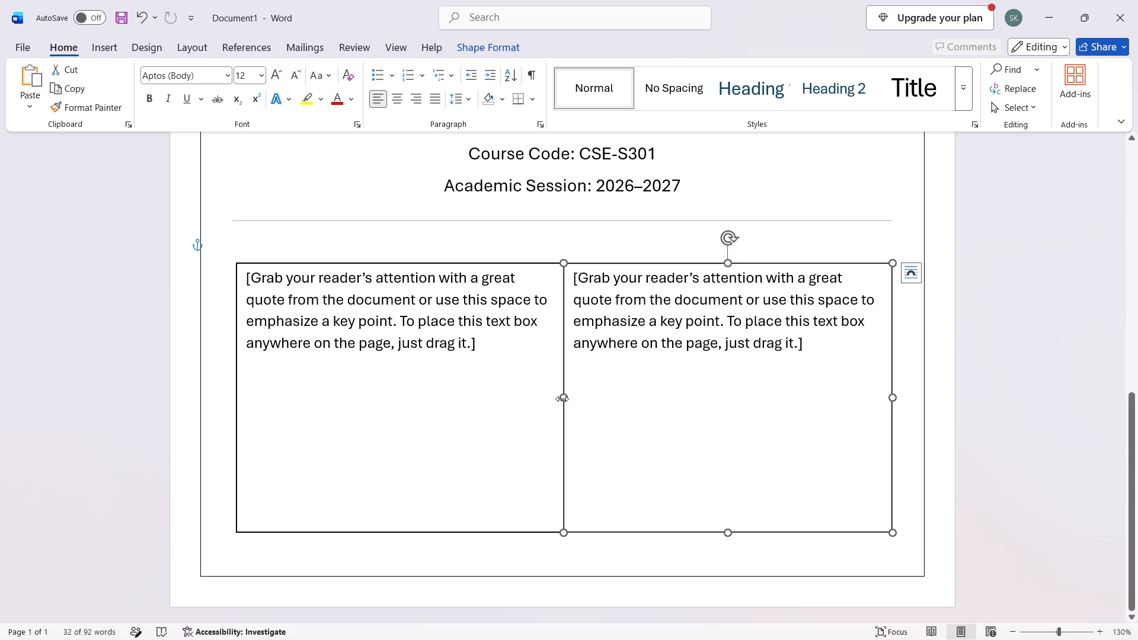
# Narrow both text boxes from their inner edges to roughly equal widths, leaving a gap between them.
pyautogui.moveTo(562, 399); pyautogui.dragTo(587, 395)
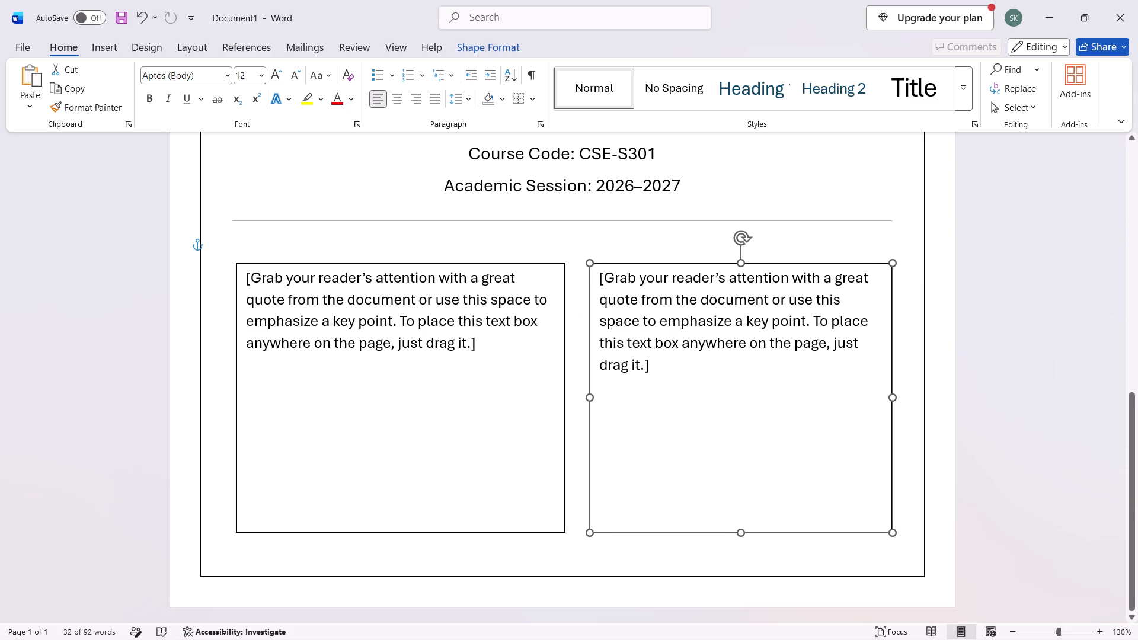
pyautogui.moveTo(587, 395); pyautogui.dragTo(585, 394)
pyautogui.click(556, 389)
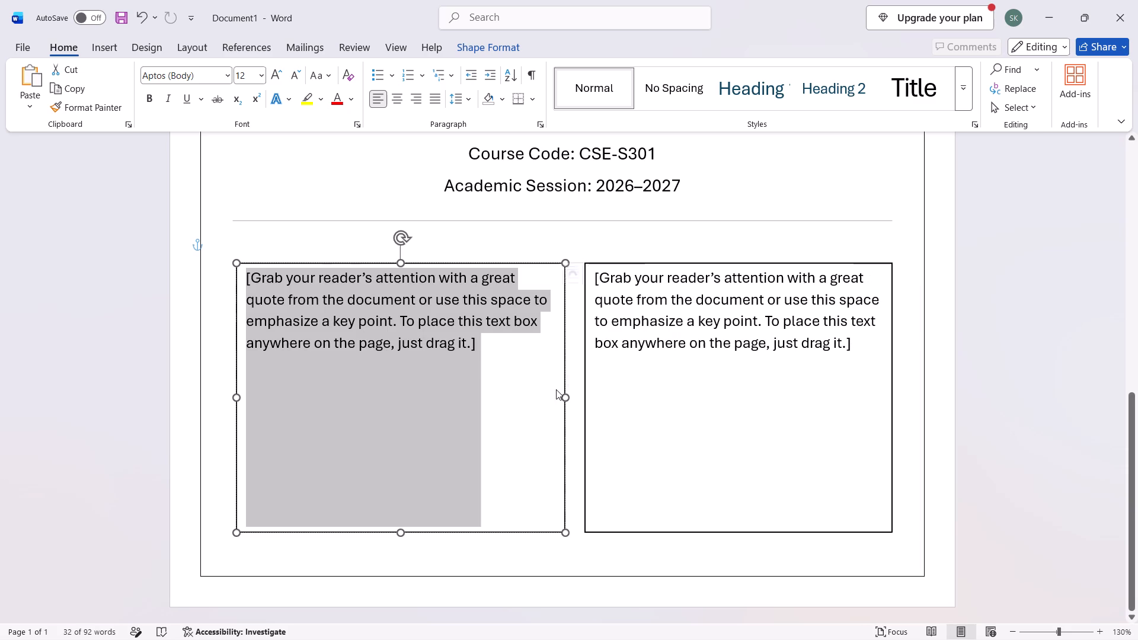
pyautogui.moveTo(565, 398); pyautogui.dragTo(546, 396)
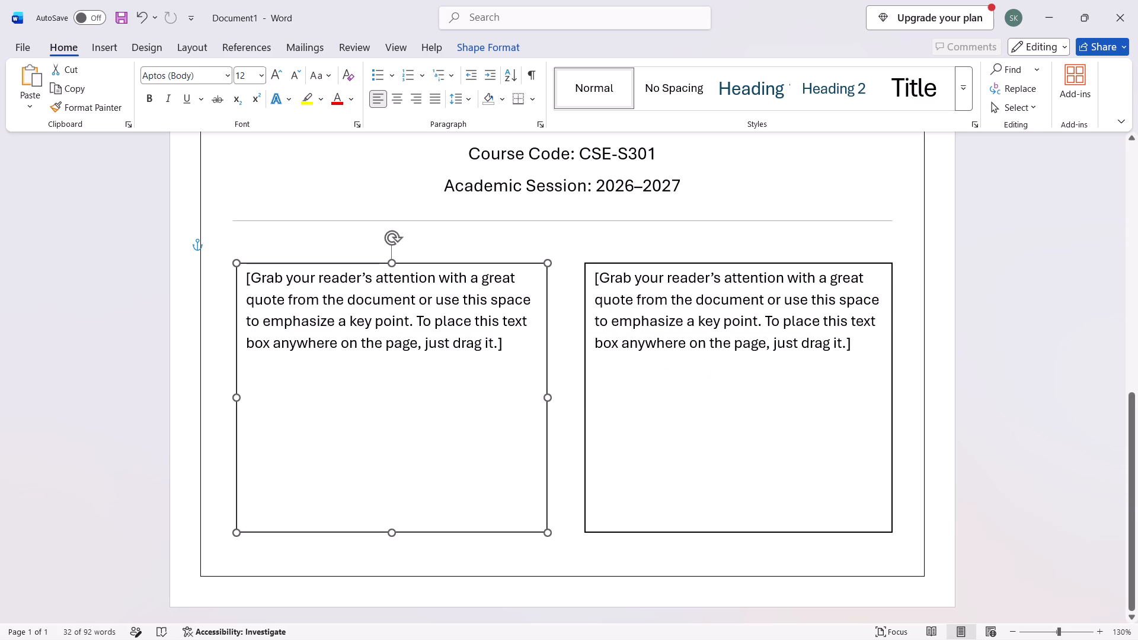
pyautogui.moveTo(546, 396); pyautogui.dragTo(534, 396)
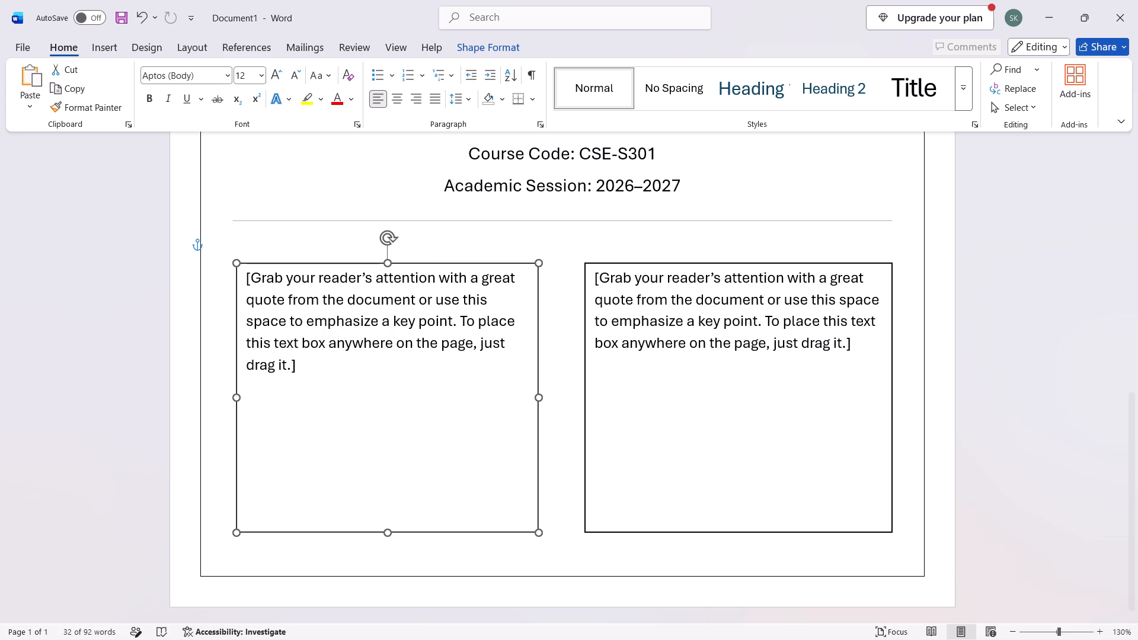
pyautogui.moveTo(534, 396); pyautogui.dragTo(545, 398)
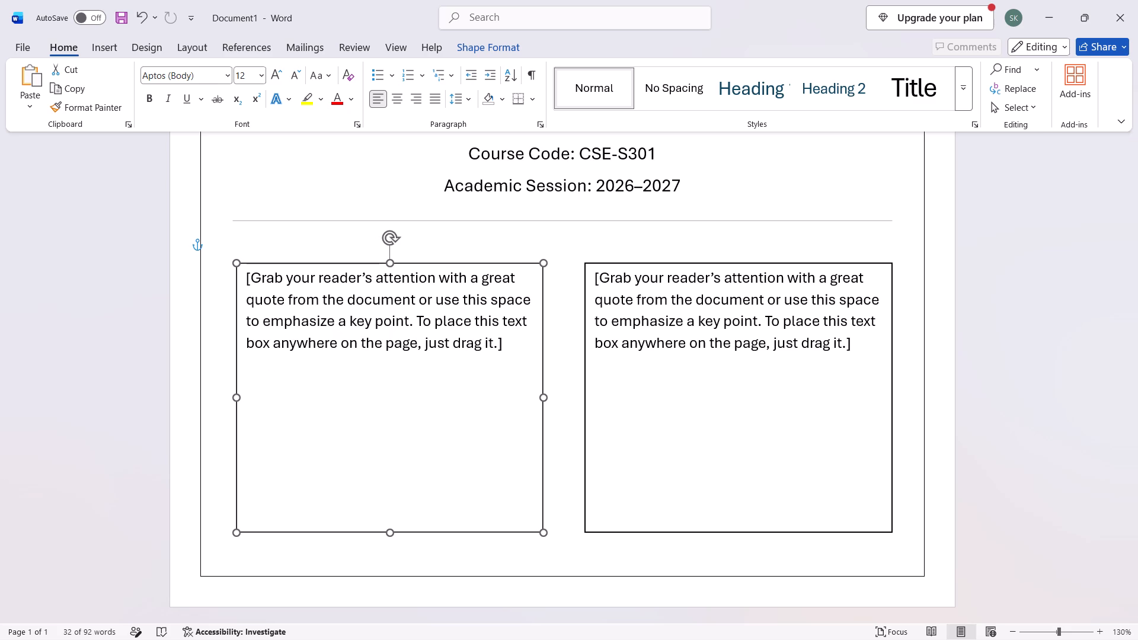
pyautogui.moveTo(545, 398); pyautogui.dragTo(543, 398)
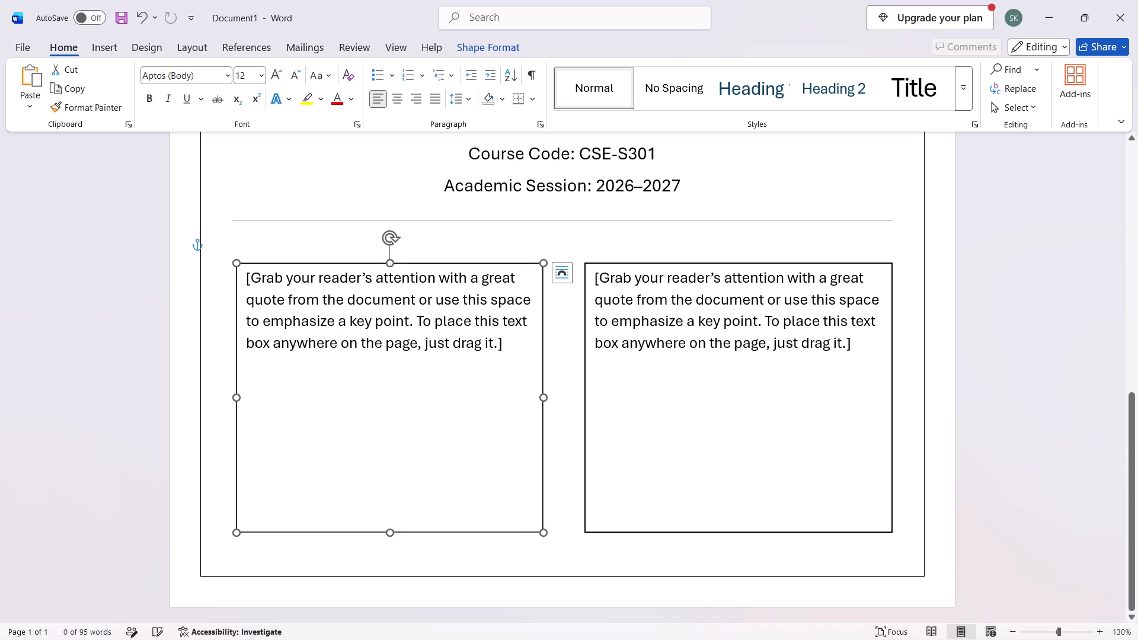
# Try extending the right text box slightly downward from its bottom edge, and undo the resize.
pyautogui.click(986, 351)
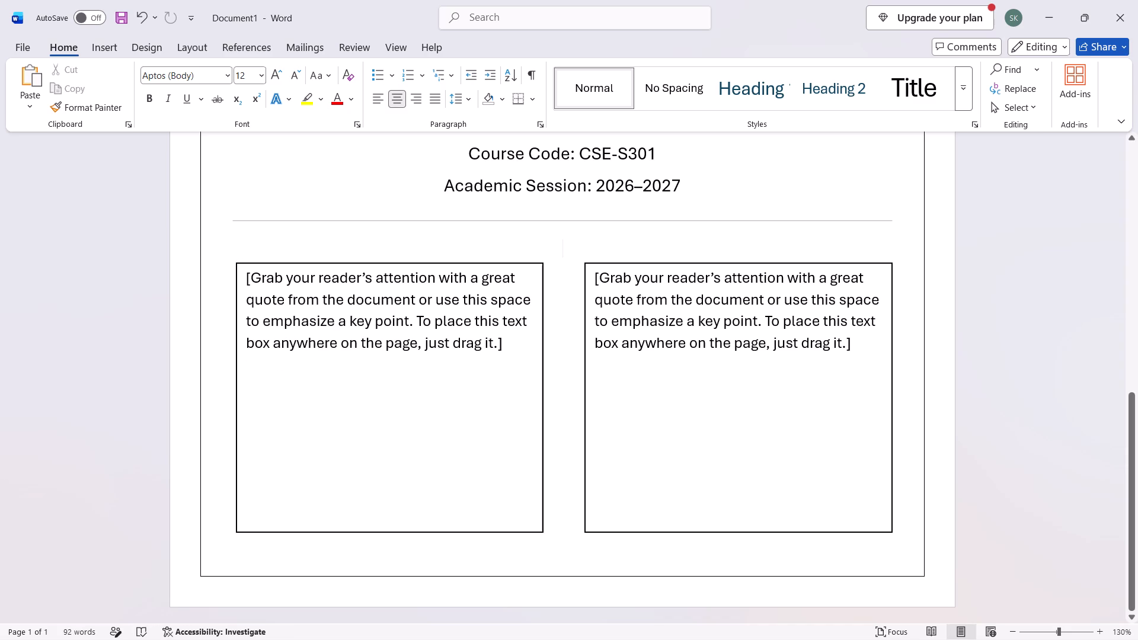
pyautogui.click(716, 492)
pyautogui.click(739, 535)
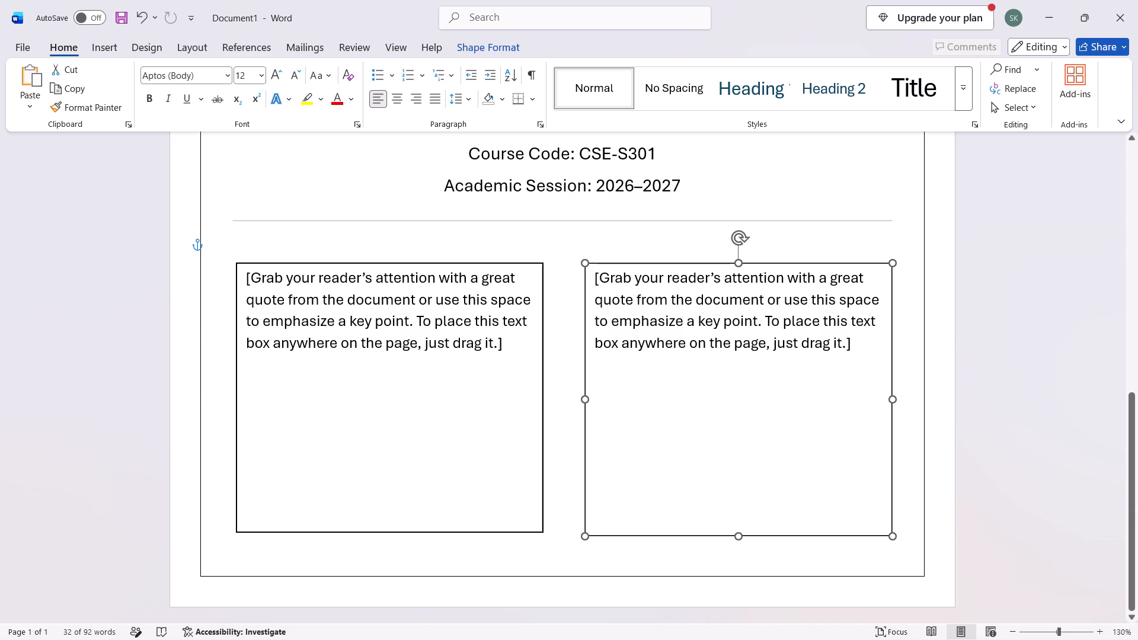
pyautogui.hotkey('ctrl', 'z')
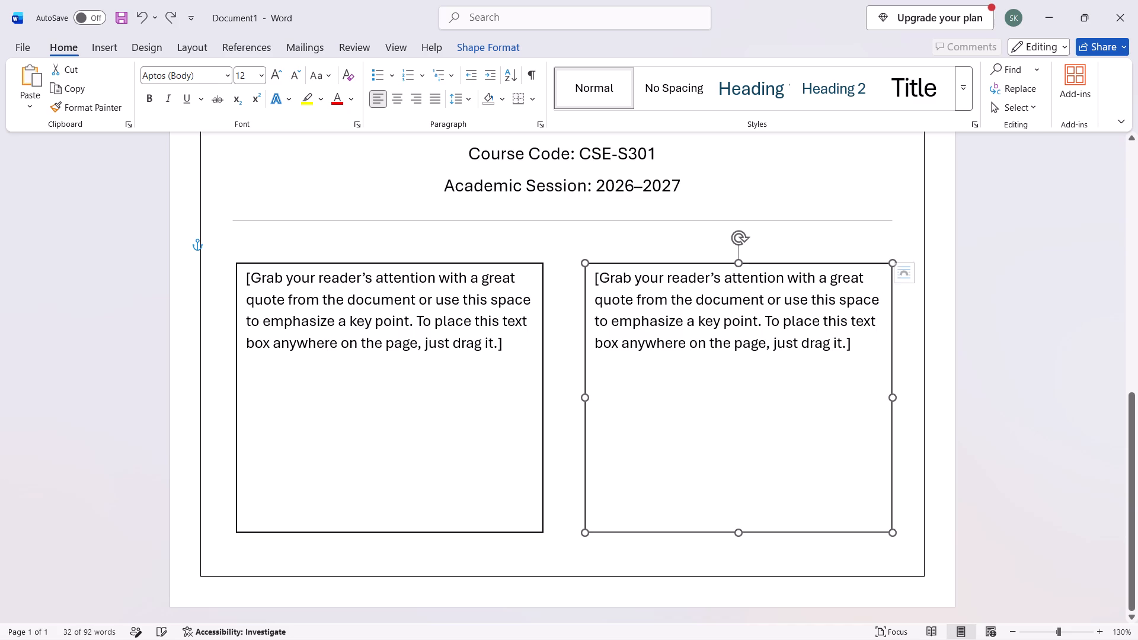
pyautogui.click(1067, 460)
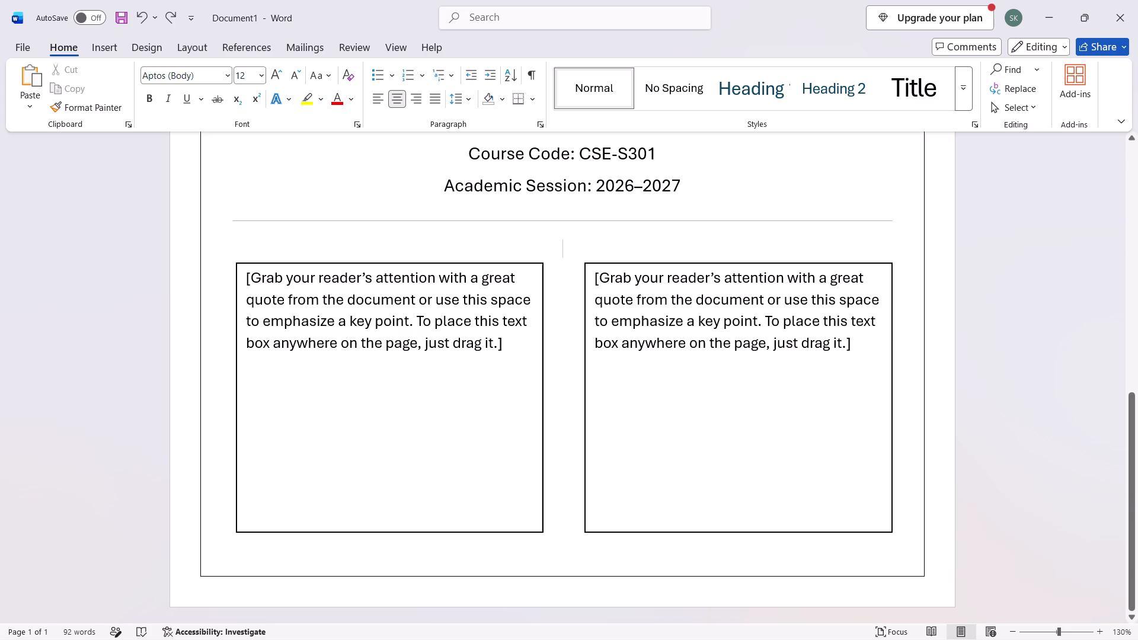
# Remove the outline from both text boxes by setting each to No Outline.
pyautogui.click(513, 361)
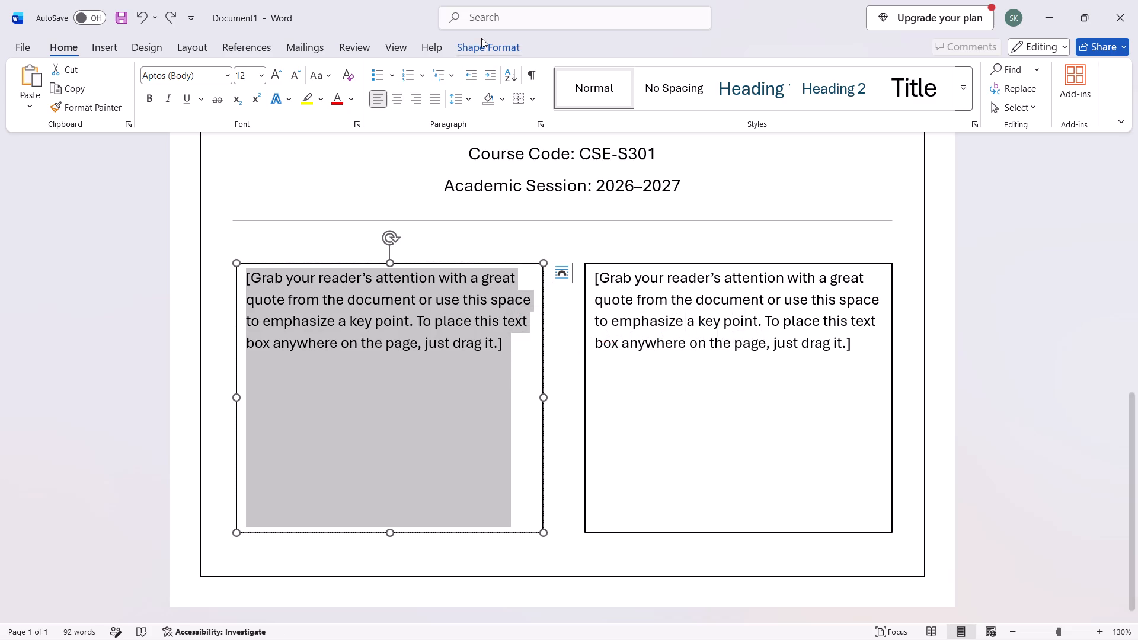
pyautogui.click(481, 38)
pyautogui.click(375, 96)
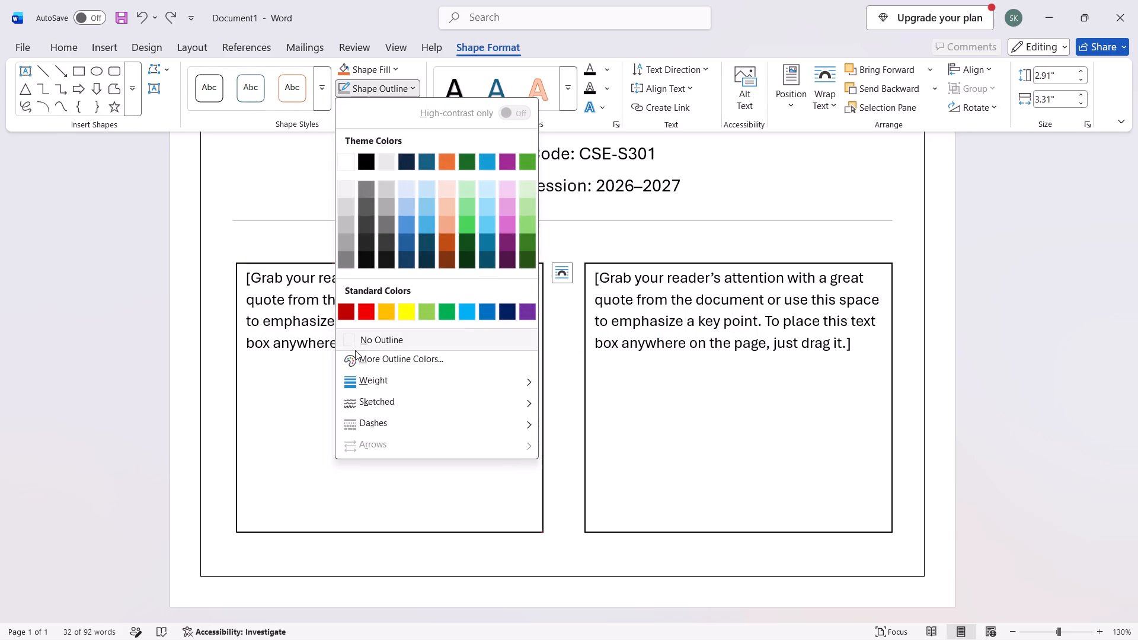
pyautogui.click(355, 350)
pyautogui.click(354, 342)
pyautogui.click(769, 364)
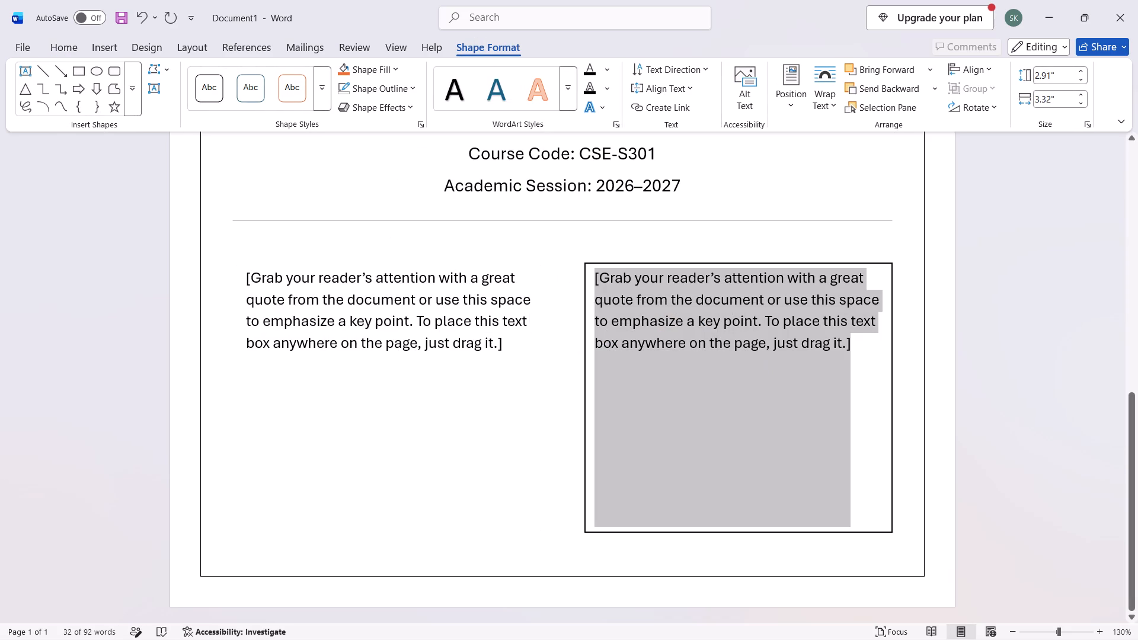
pyautogui.click(382, 92)
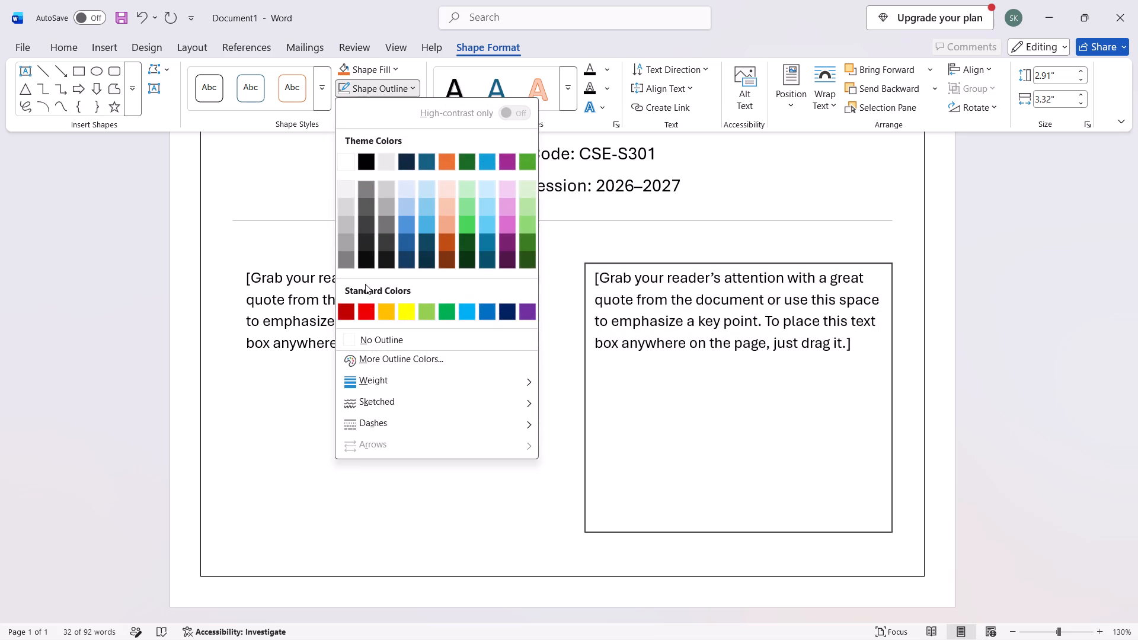
pyautogui.click(354, 341)
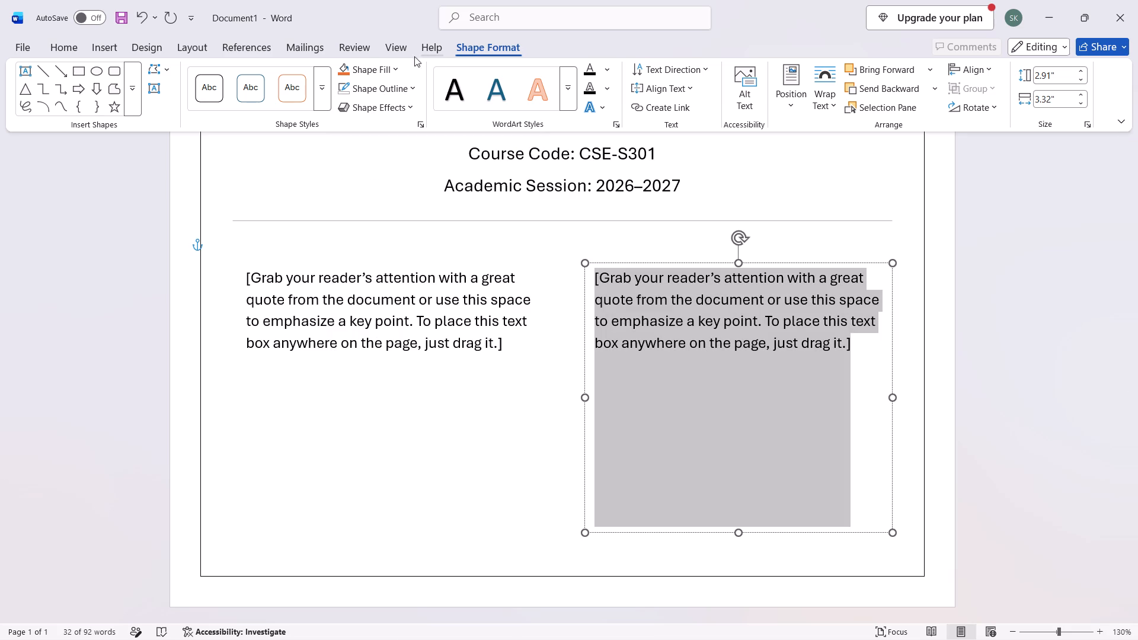
# Set both text boxes to No Fill, starting with the right one.
pyautogui.click(394, 77)
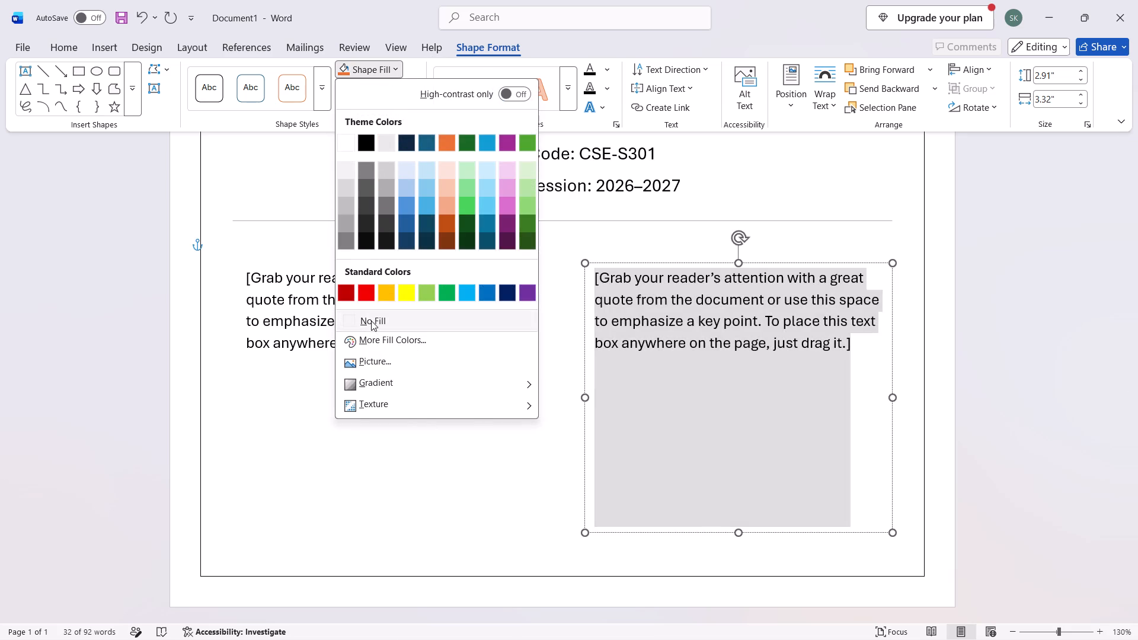
pyautogui.click(371, 321)
pyautogui.click(309, 328)
pyautogui.click(366, 69)
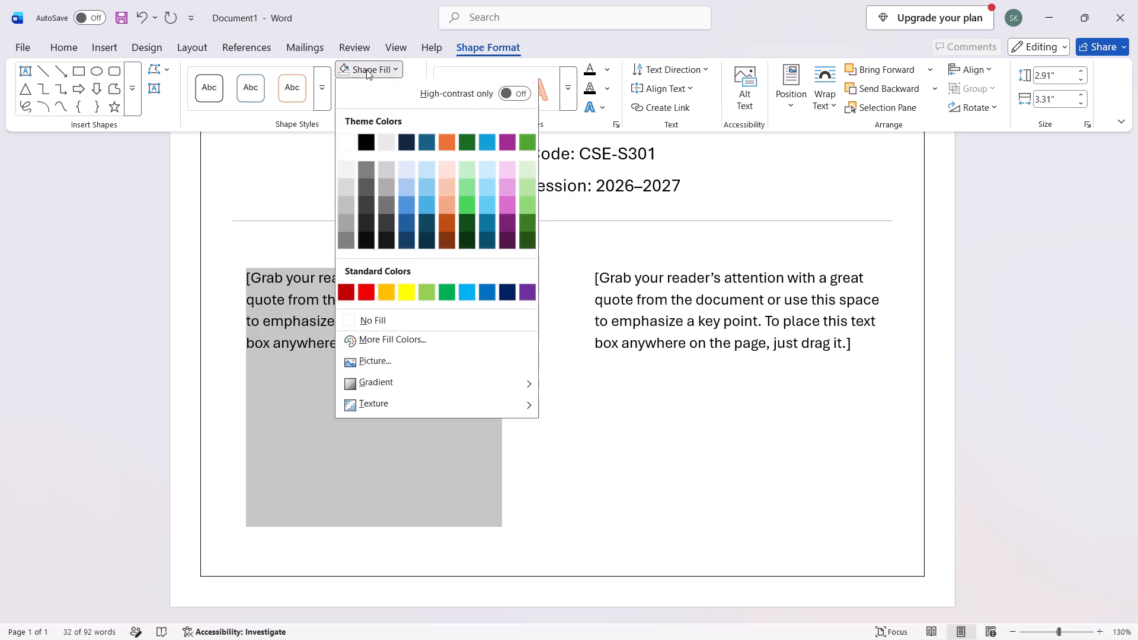
pyautogui.click(379, 319)
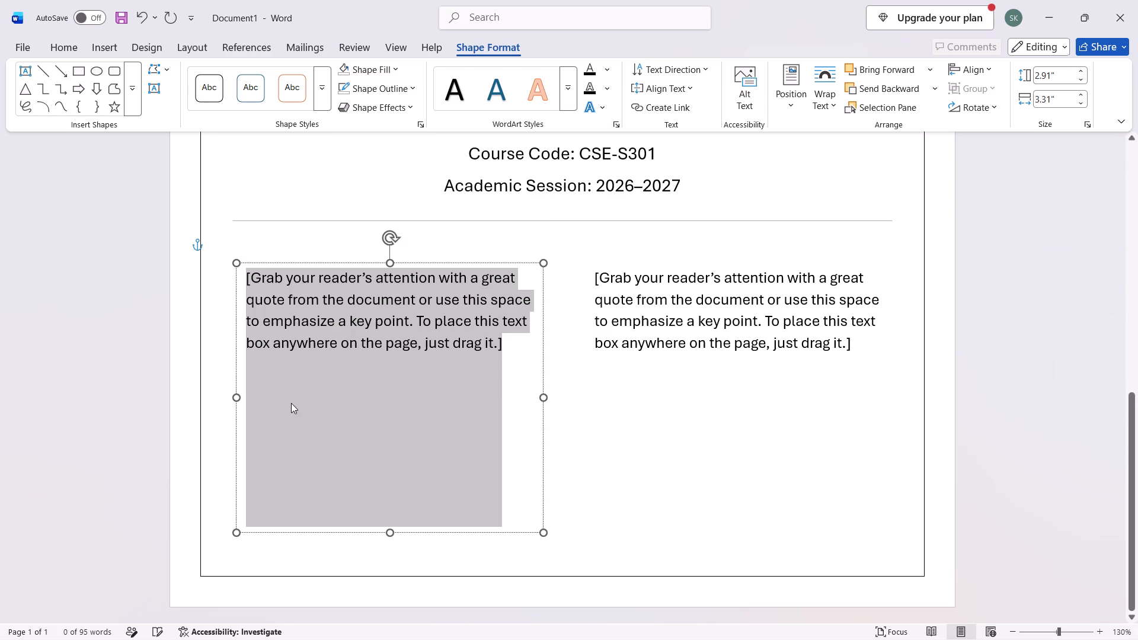
pyautogui.click(291, 403)
pyautogui.click(321, 363)
pyautogui.click(382, 342)
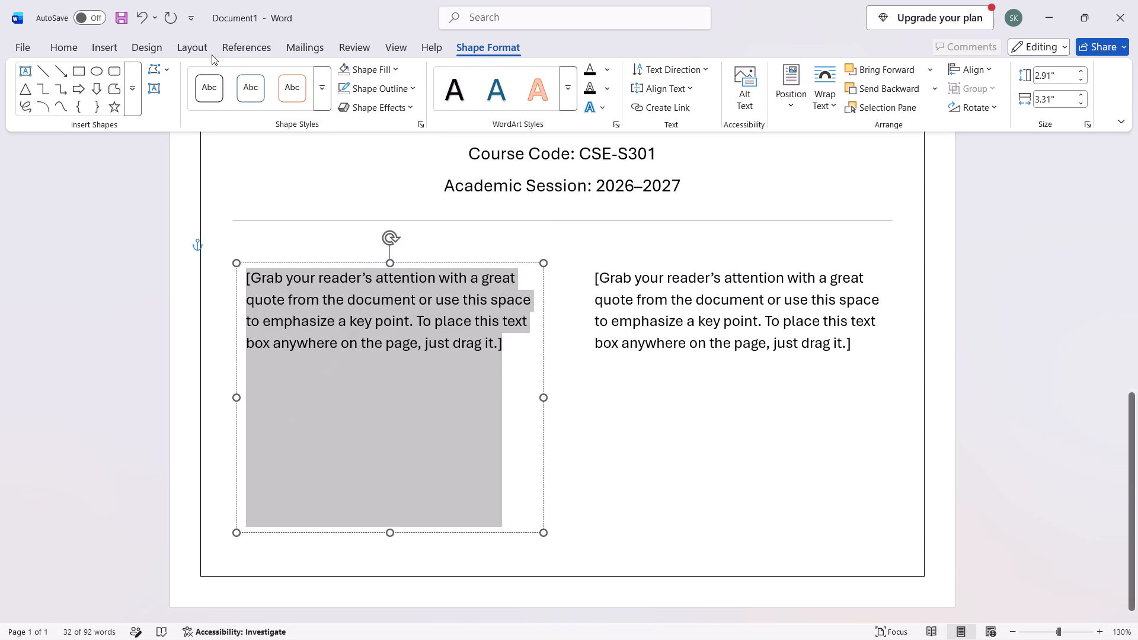
pyautogui.click(59, 53)
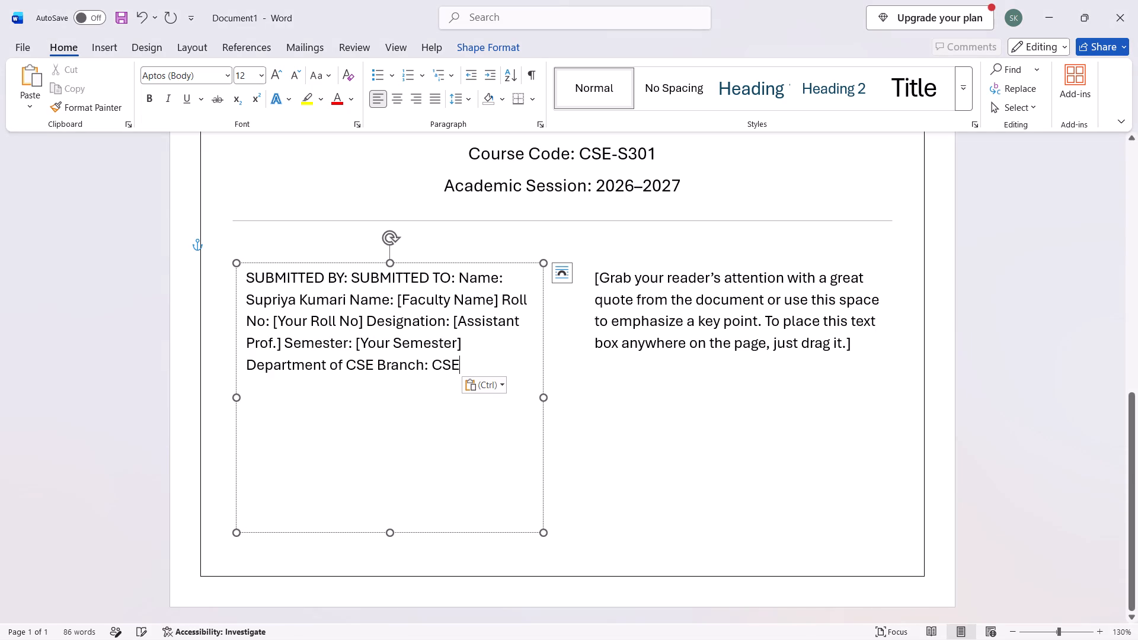
pyautogui.click(641, 341)
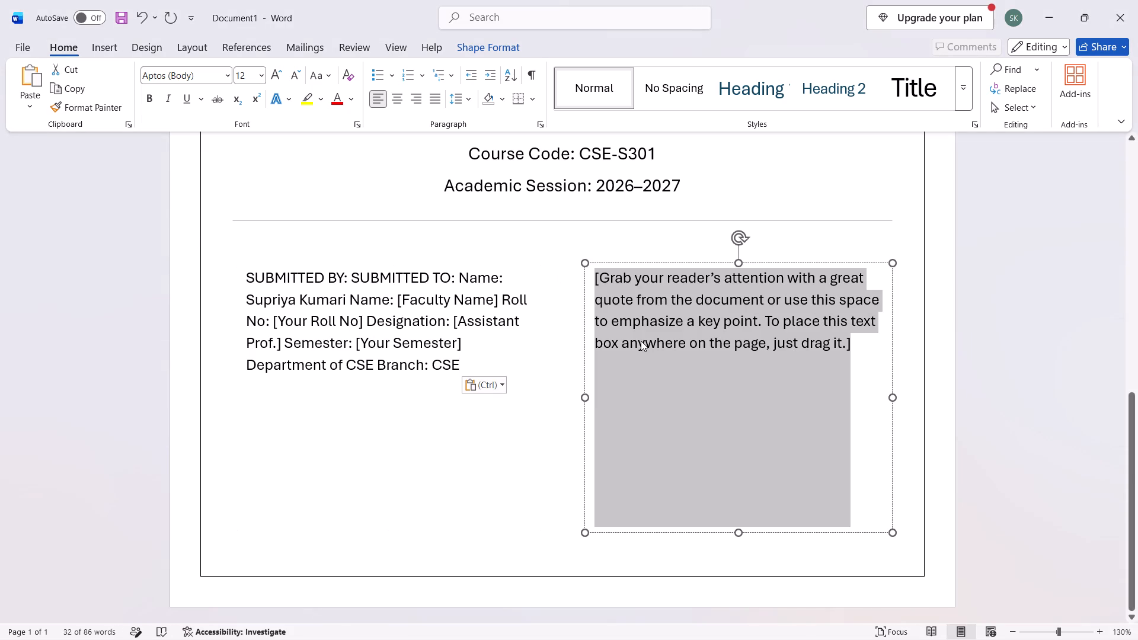
pyautogui.hotkey('ctrl', 'v')
# Delete "SUBMITTED TO:" from the left text box and start the Name details on a new line below "SUBMITTED BY:".
pyautogui.click(453, 293)
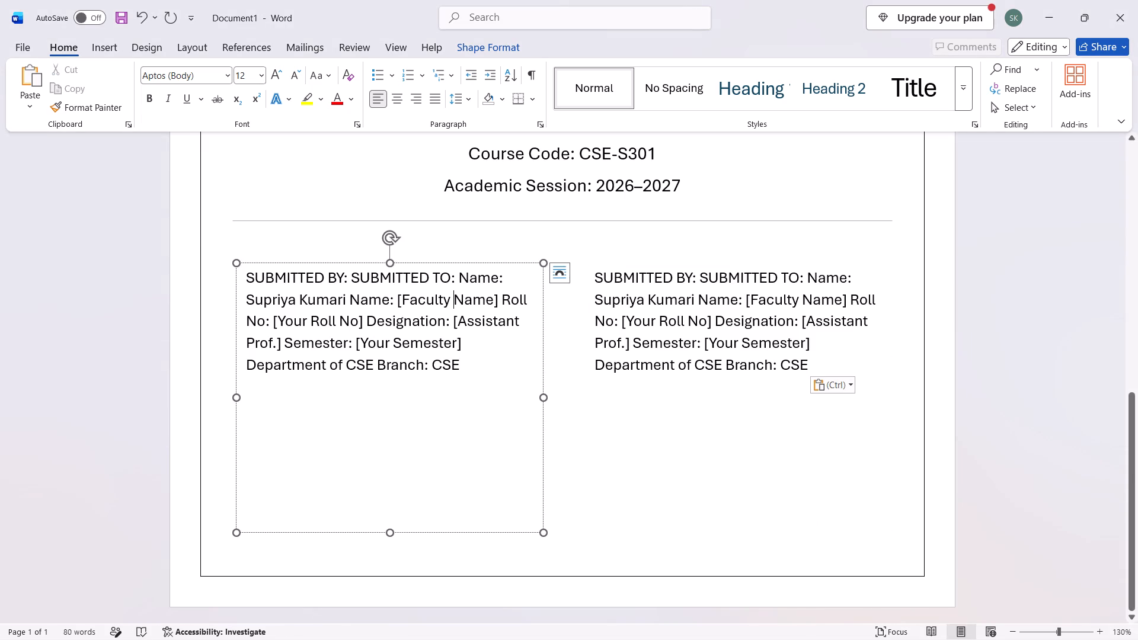
pyautogui.moveTo(349, 280); pyautogui.dragTo(401, 279)
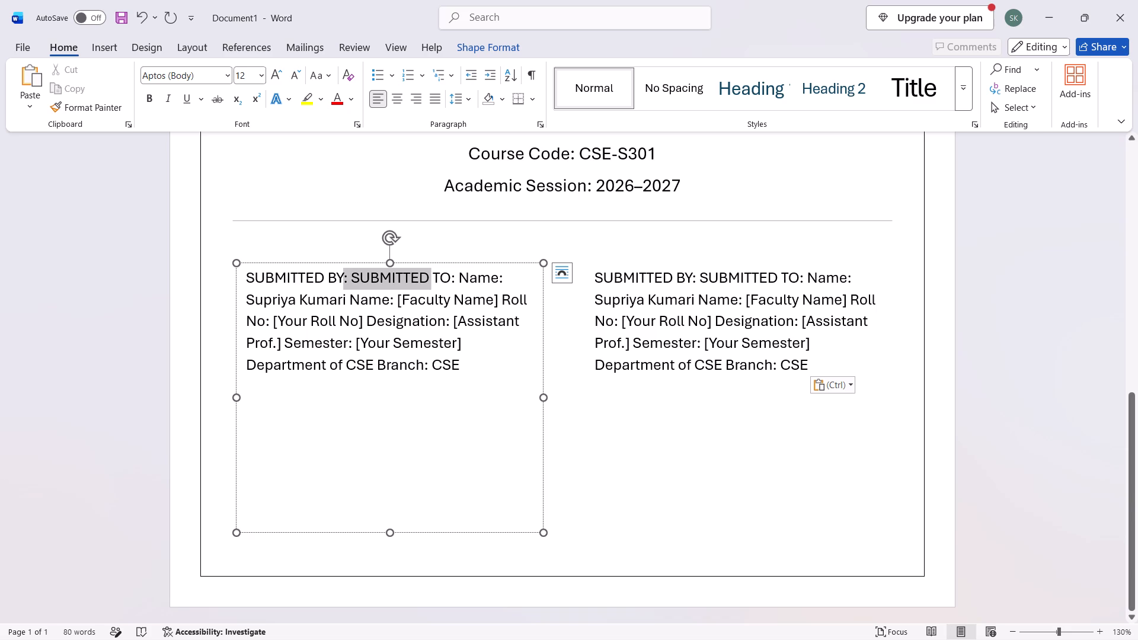
pyautogui.moveTo(401, 279); pyautogui.dragTo(445, 276)
pyautogui.press('BackSpace')
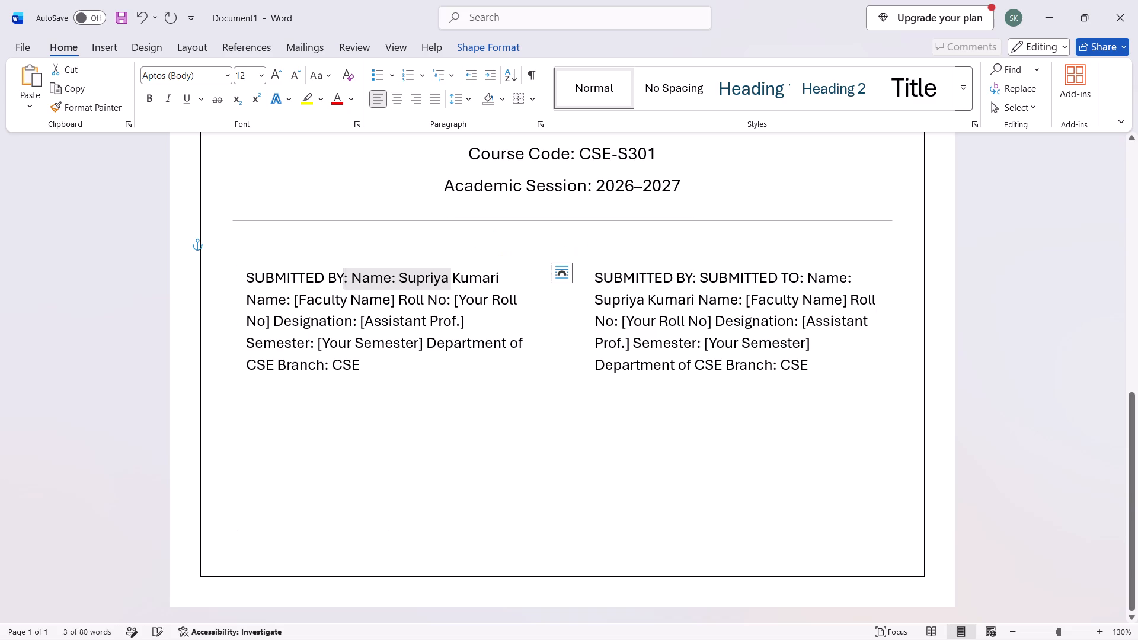
pyautogui.press('Right')
pyautogui.press('Right')
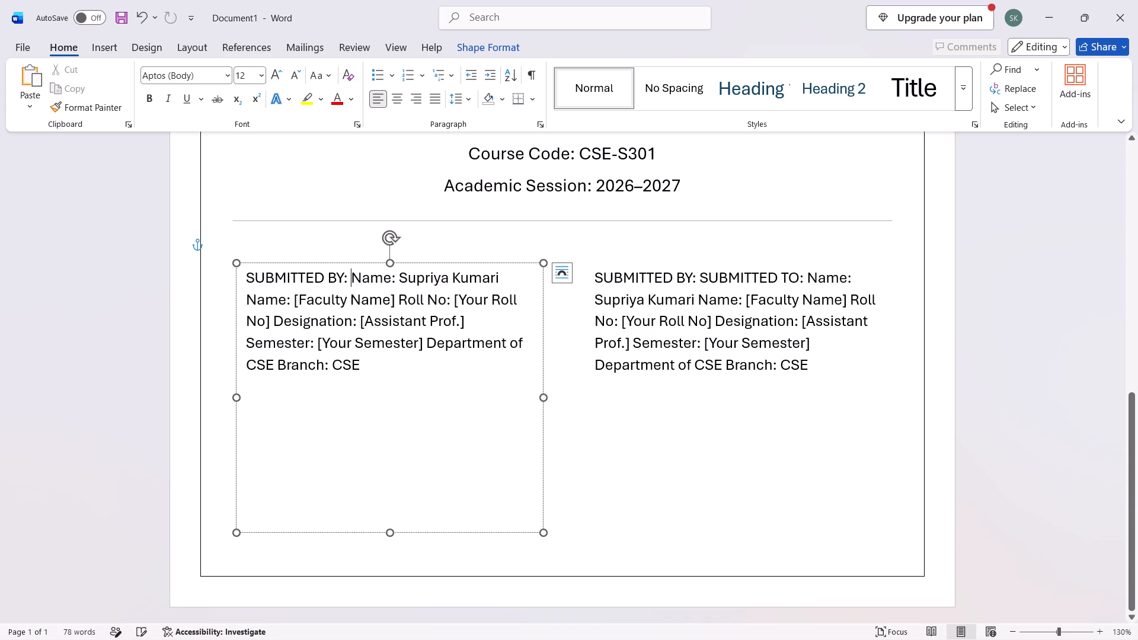
pyautogui.press('BackSpace')
pyautogui.press('Return')
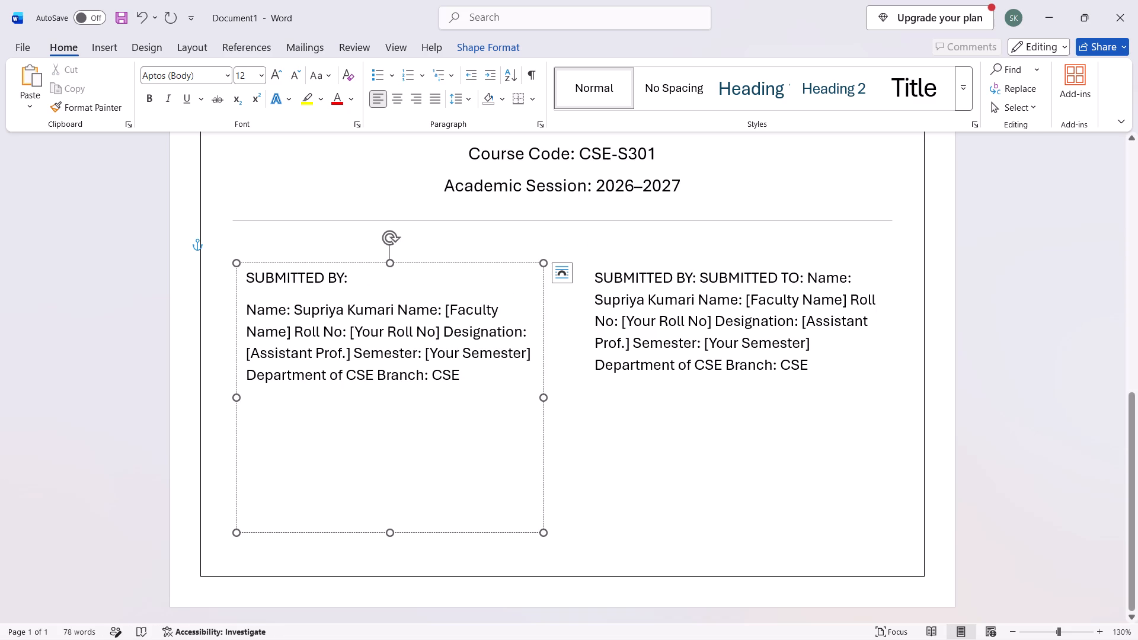
# Break the left text box's details so that "Roll No:" and "Semester:" each start a new line.
pyautogui.click(297, 328)
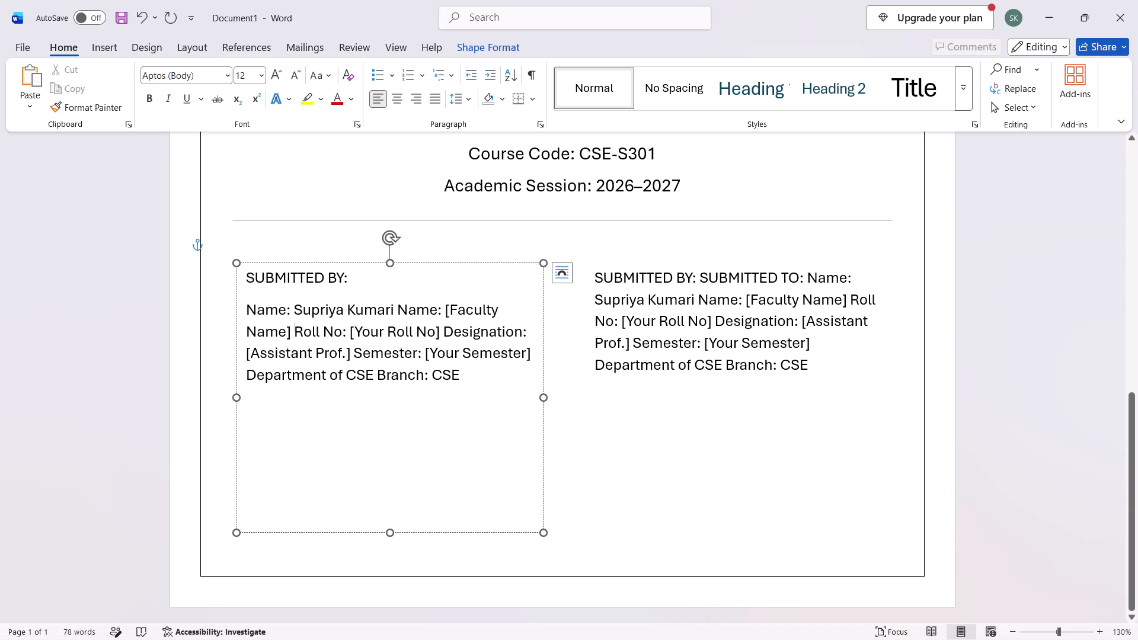
pyautogui.press('BackSpace')
pyautogui.press('Return')
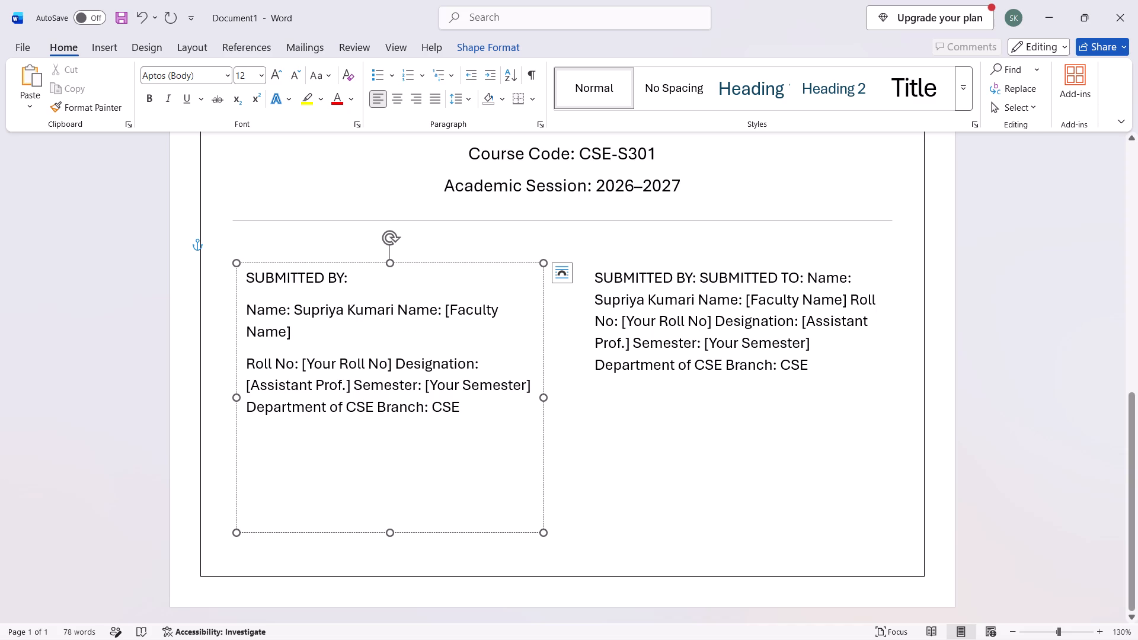
pyautogui.click(354, 380)
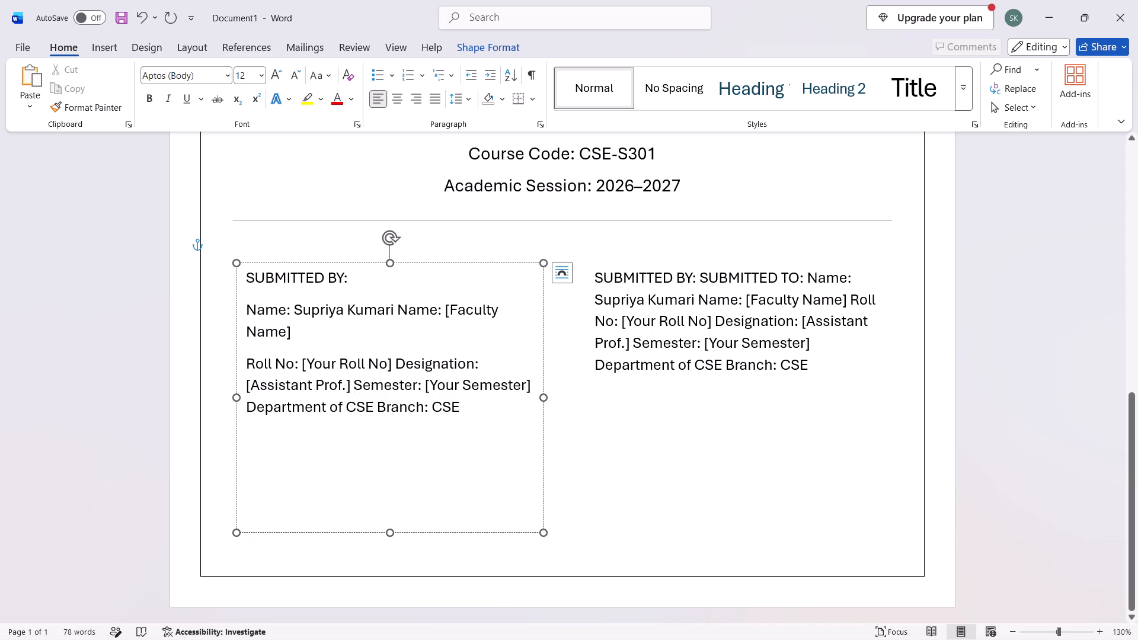
pyautogui.press('BackSpace')
pyautogui.press('Return')
# Select the left text box's text from "[Your Semester]" through "Branch: CSE".
pyautogui.click(424, 417)
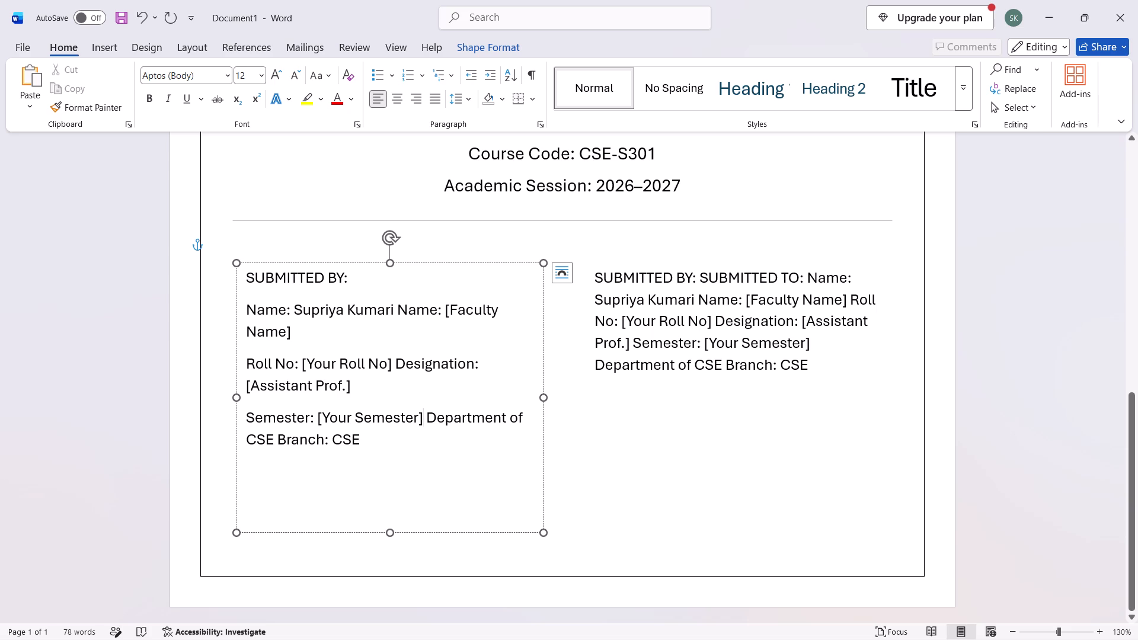
pyautogui.moveTo(317, 414); pyautogui.dragTo(362, 446)
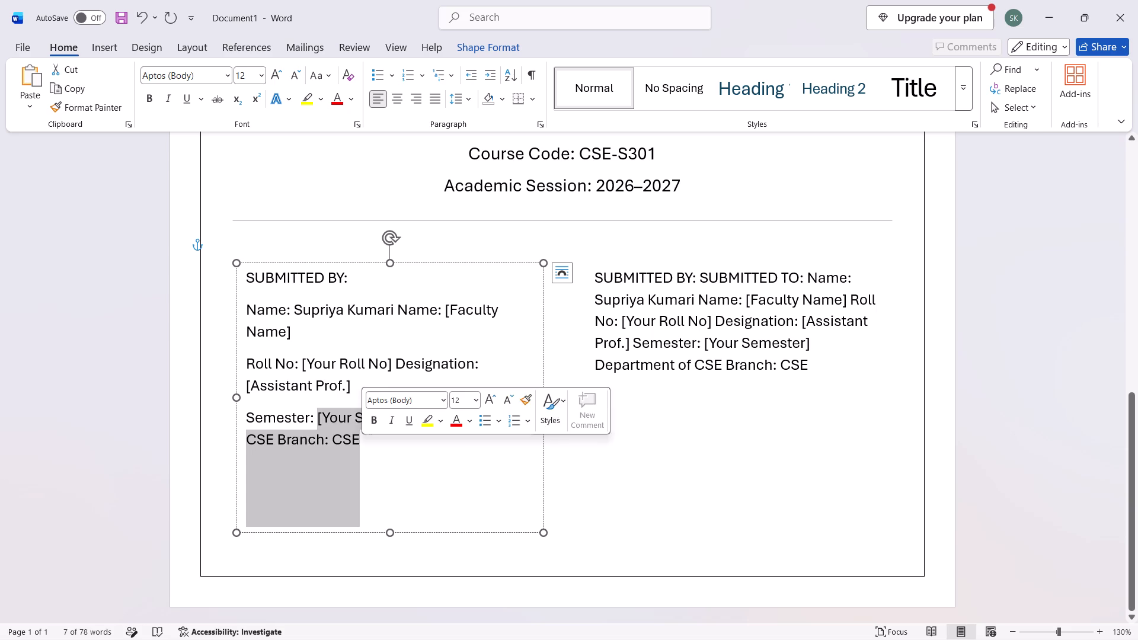
# Replace the selected semester placeholder, department and branch text in the left text box with "5th".
pyautogui.press('BackSpace')
pyautogui.press('BackSpace')
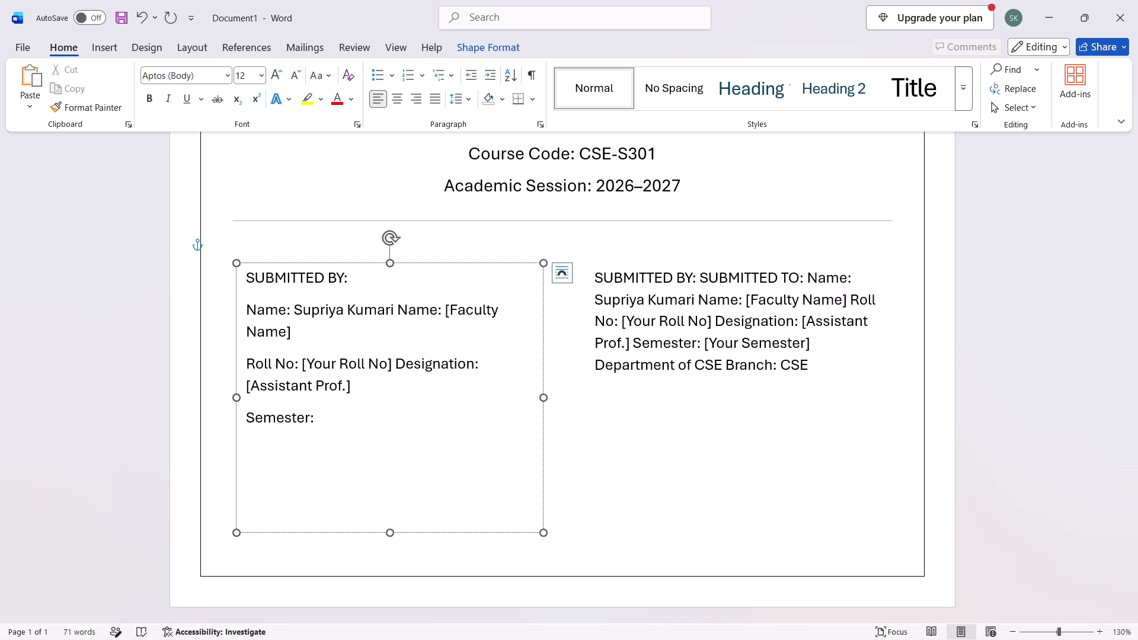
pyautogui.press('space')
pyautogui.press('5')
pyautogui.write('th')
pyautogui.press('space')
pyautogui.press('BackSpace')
# Replace the roll number placeholder and the "Designation: [Assistant Prof.]" text in the left text box with the student's roll number.
pyautogui.moveTo(301, 363); pyautogui.dragTo(357, 386)
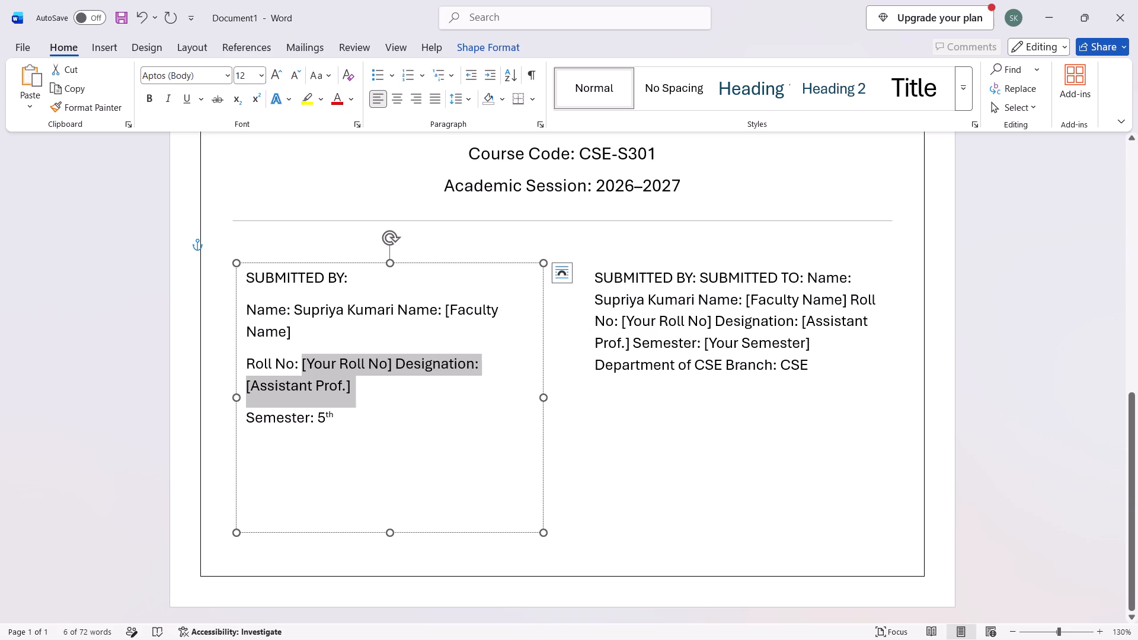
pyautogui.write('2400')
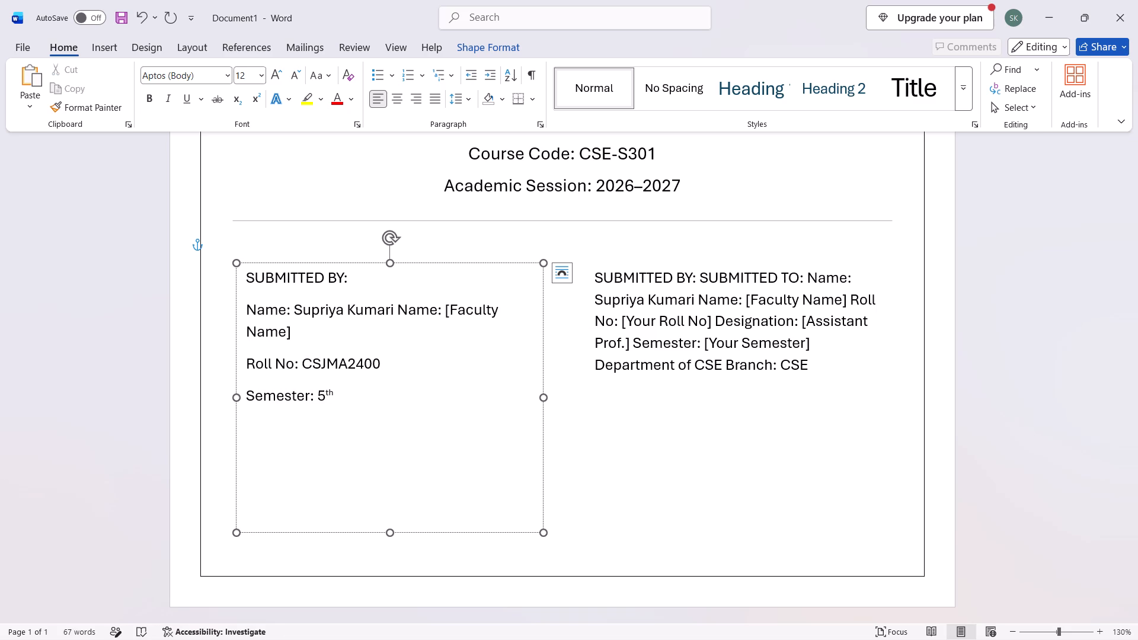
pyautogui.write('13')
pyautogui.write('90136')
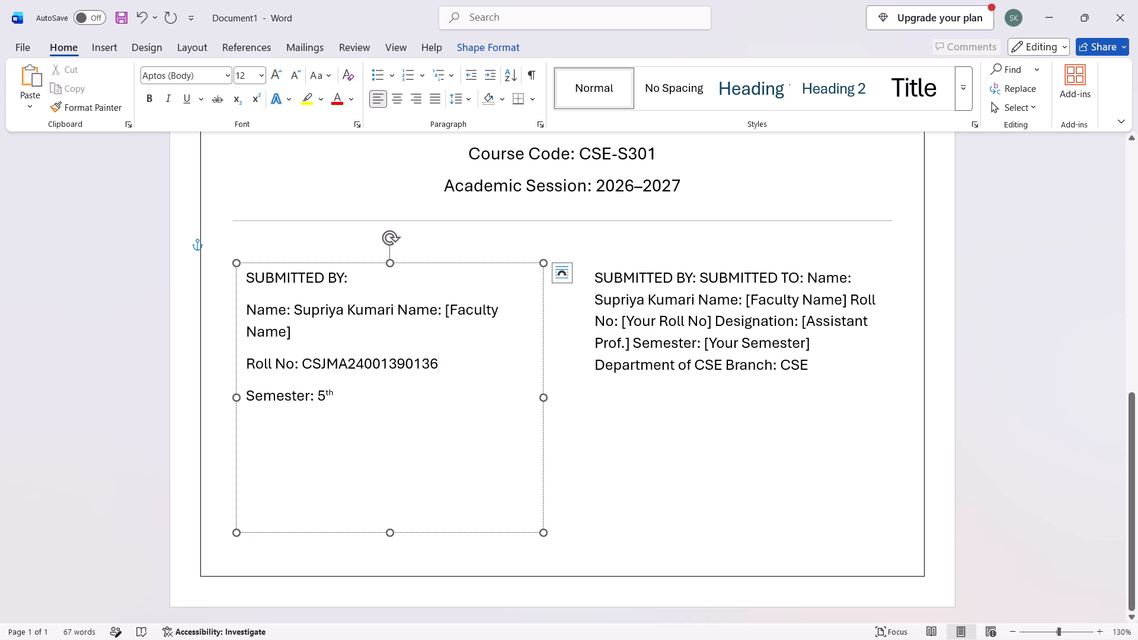
# Delete "Name: [Faculty Name]" after the student's name in the left text box.
pyautogui.moveTo(401, 308); pyautogui.dragTo(401, 331)
pyautogui.press('BackSpace')
pyautogui.press('BackSpace')
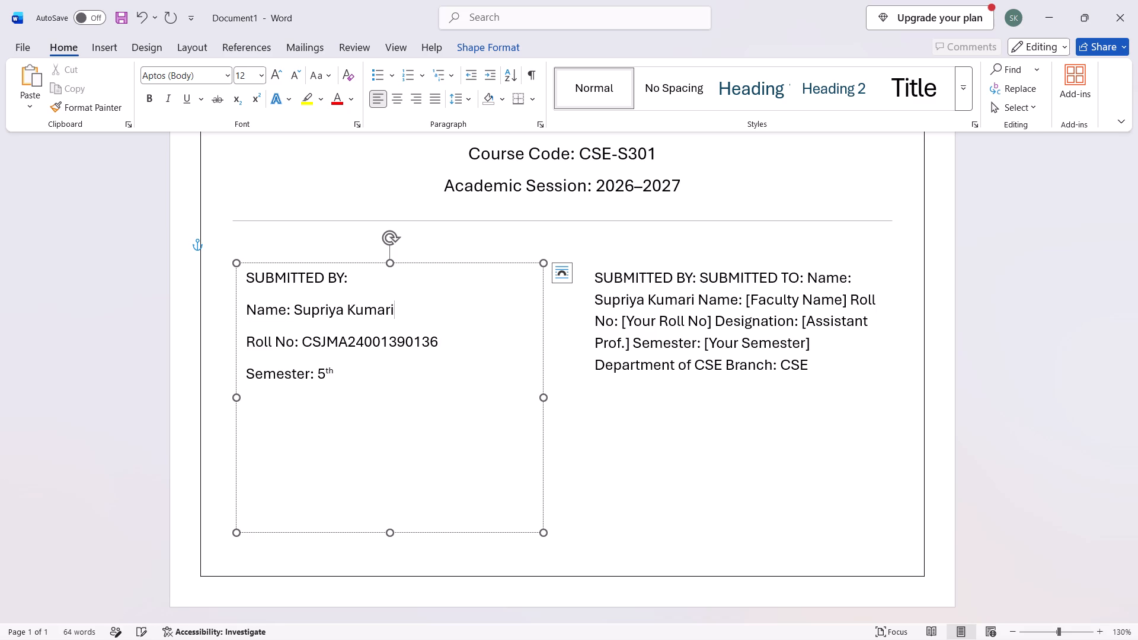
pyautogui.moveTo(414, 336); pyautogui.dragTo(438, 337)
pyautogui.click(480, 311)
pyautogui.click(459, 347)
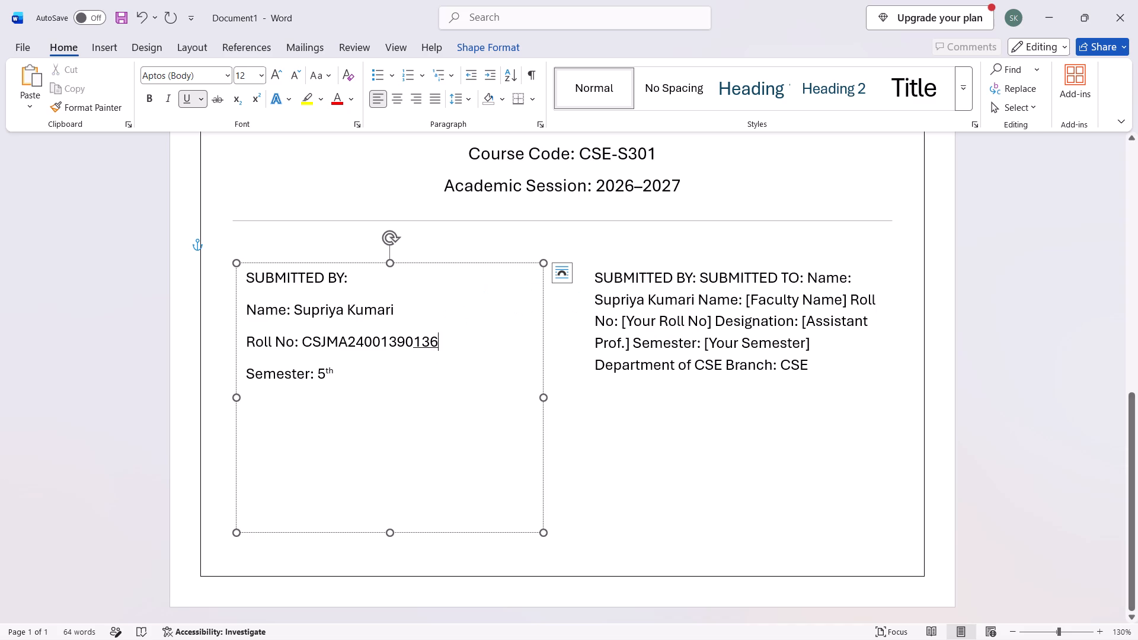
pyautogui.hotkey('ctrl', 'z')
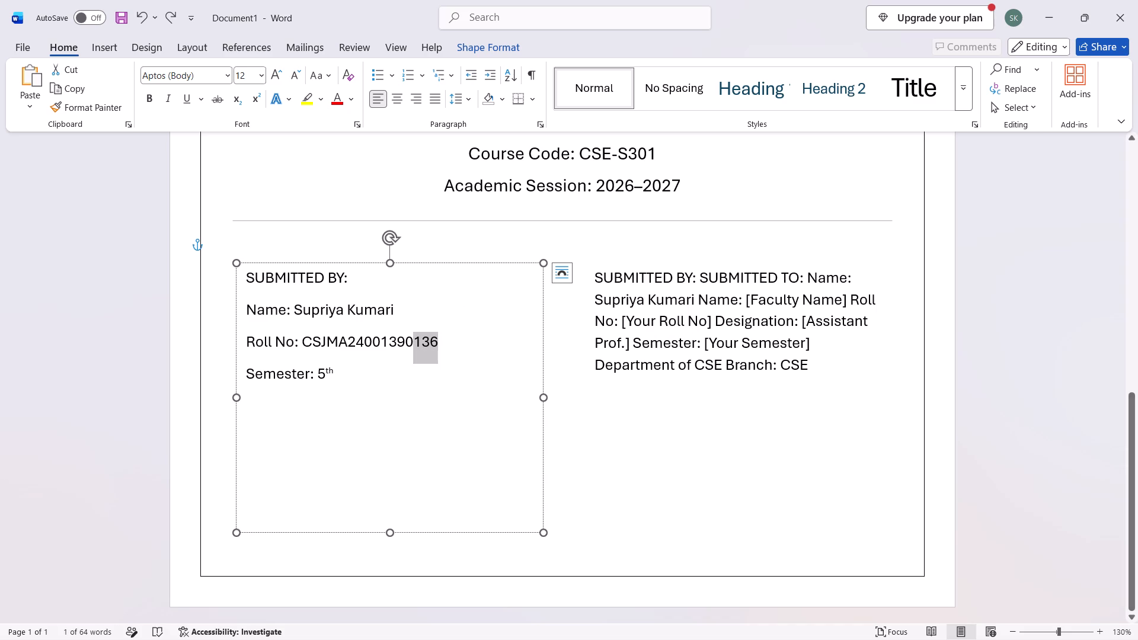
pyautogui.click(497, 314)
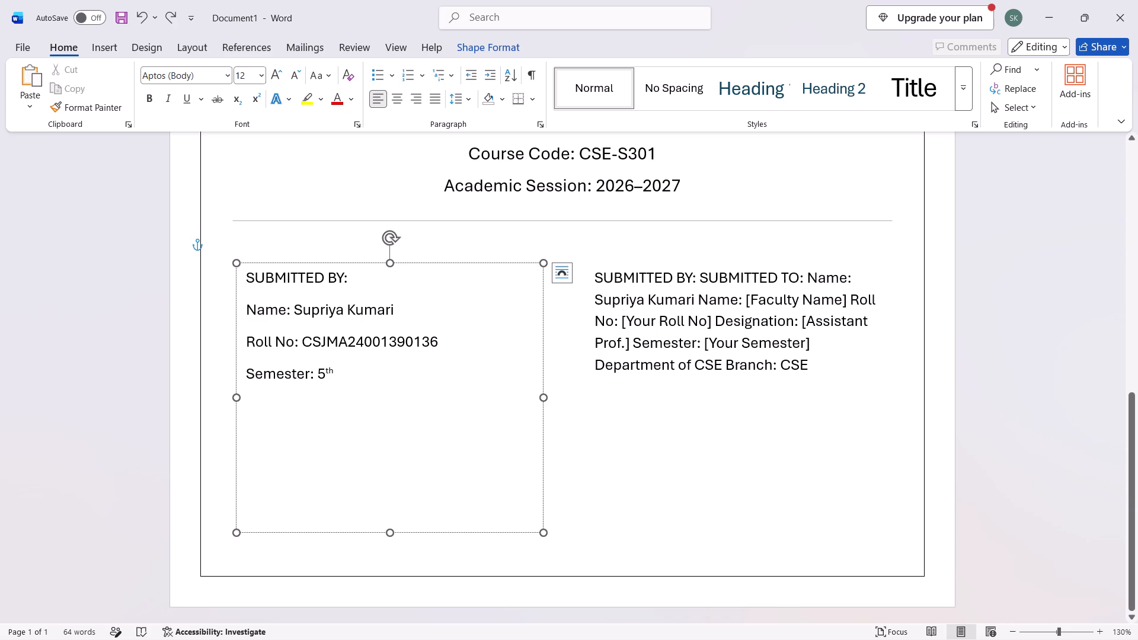
# Copy all of the left text box's text and paste it over the entire contents of the right text box.
pyautogui.click(594, 274)
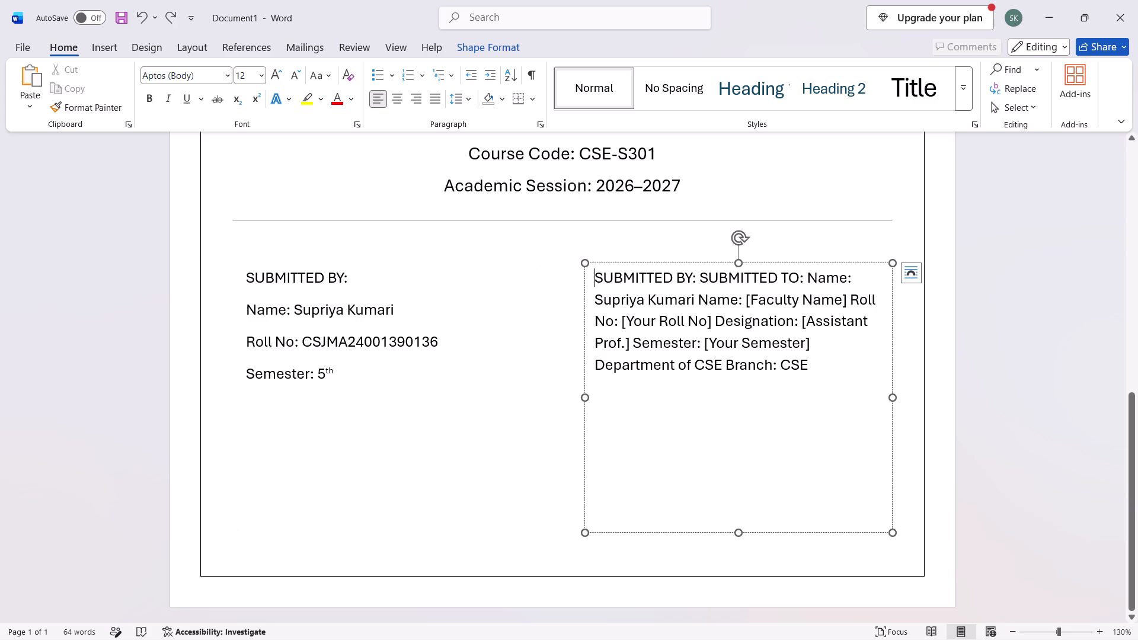
pyautogui.click(438, 308)
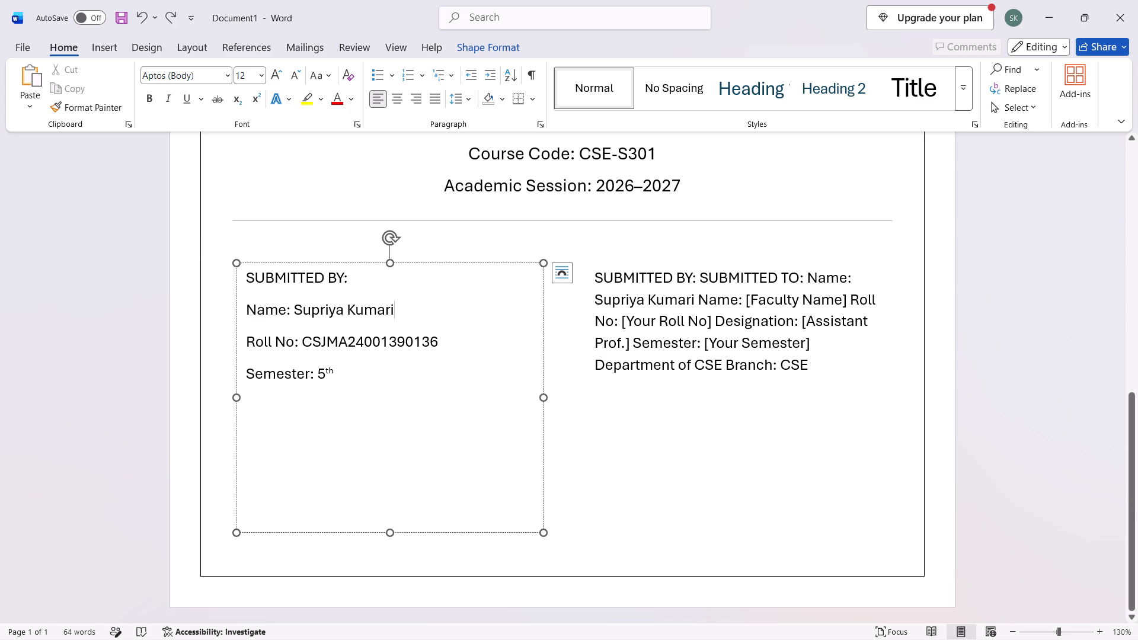
pyautogui.hotkey('ctrl', 'a')
pyautogui.hotkey('ctrl', 'c')
pyautogui.click(745, 346)
pyautogui.click(745, 346)
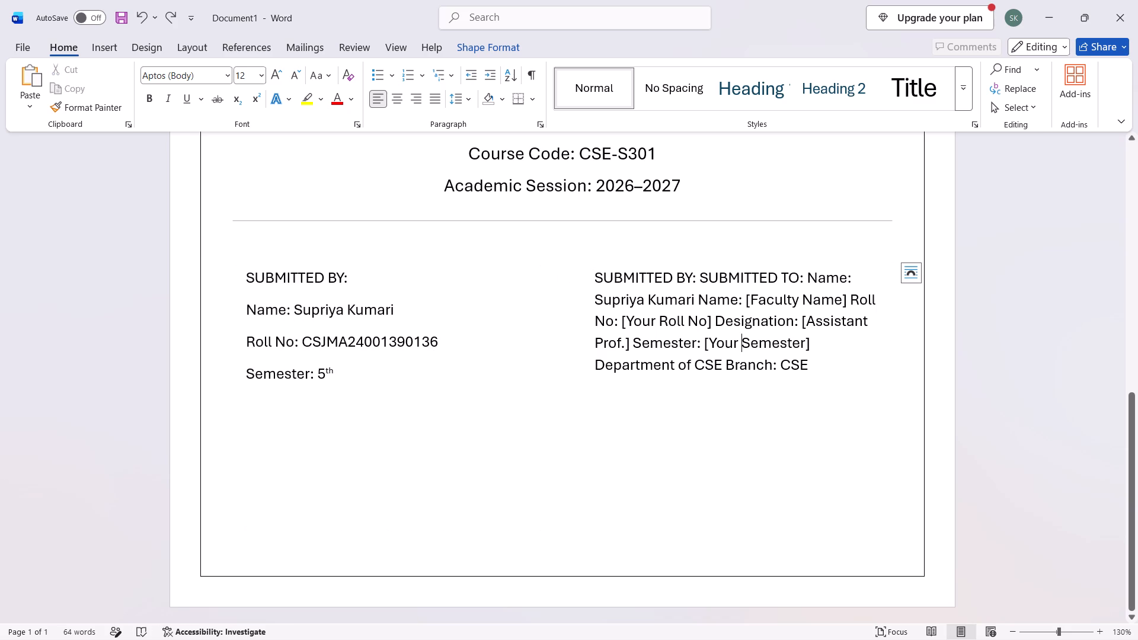
pyautogui.hotkey('ctrl', 'a')
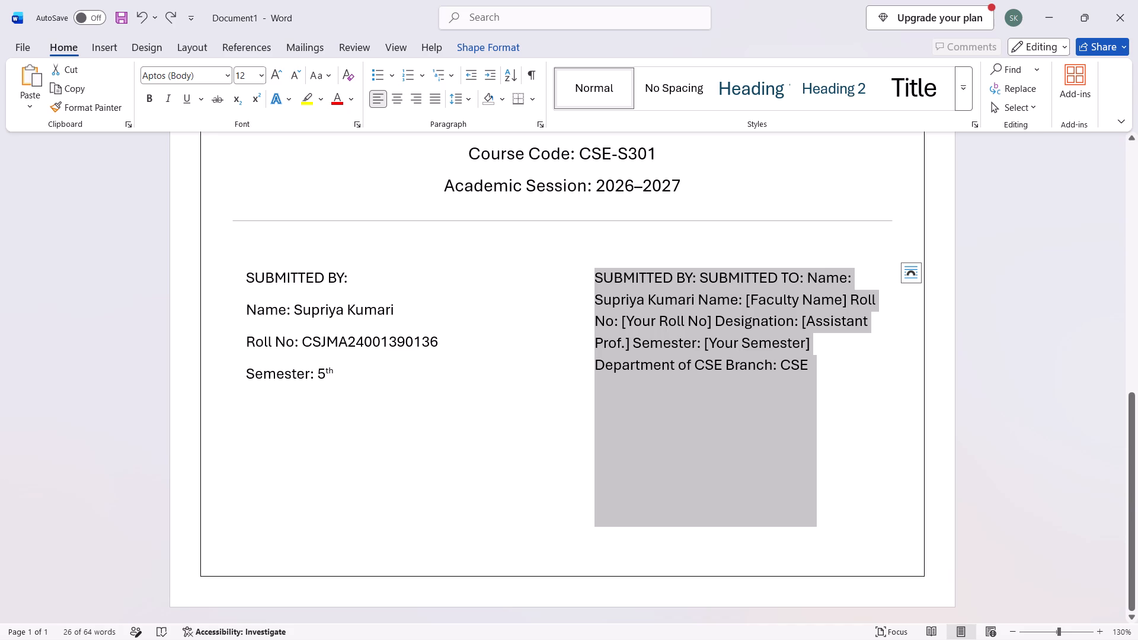
pyautogui.hotkey('ctrl', 'v')
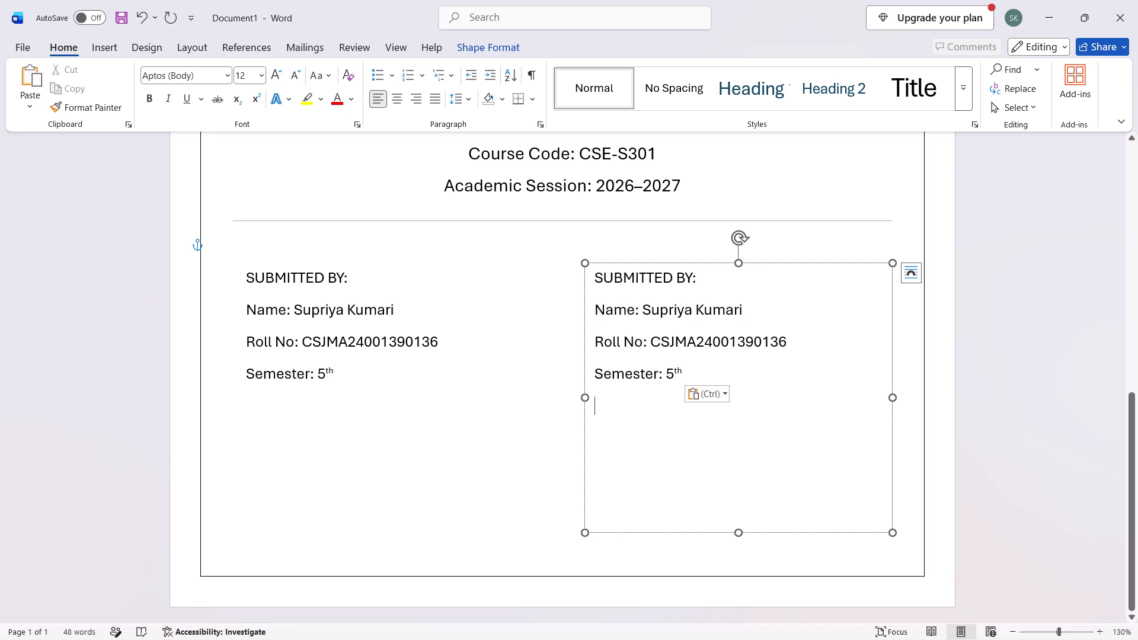
# Change the right text box's heading from "SUBMITTED BY:" to "SUBMITTED TO:".
pyautogui.click(688, 283)
pyautogui.press('Right')
pyautogui.press('BackSpace')
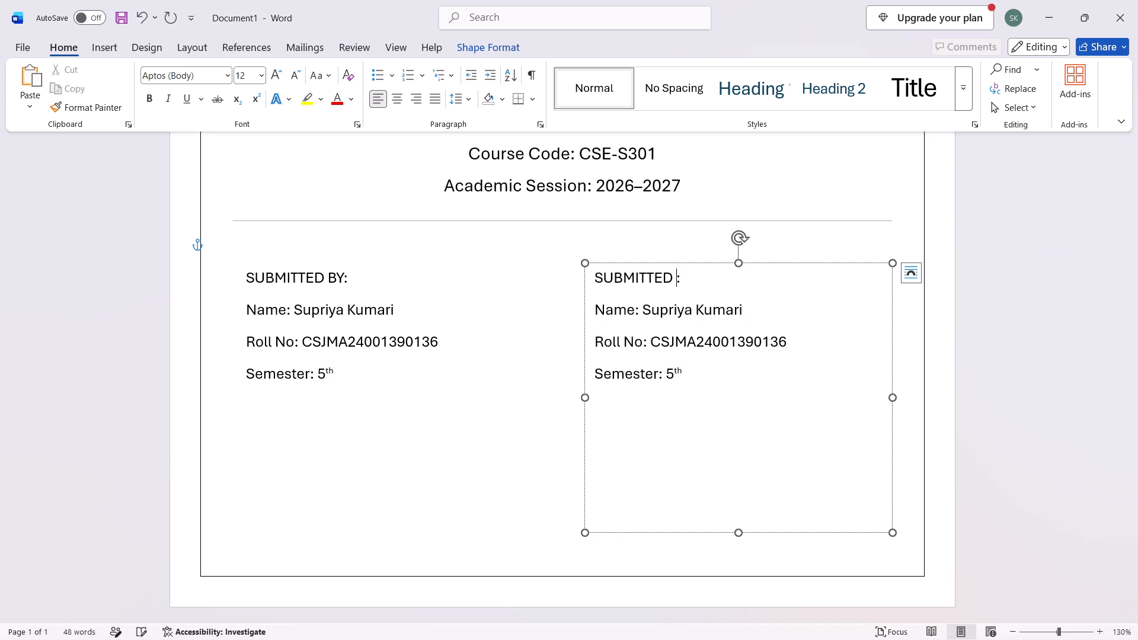
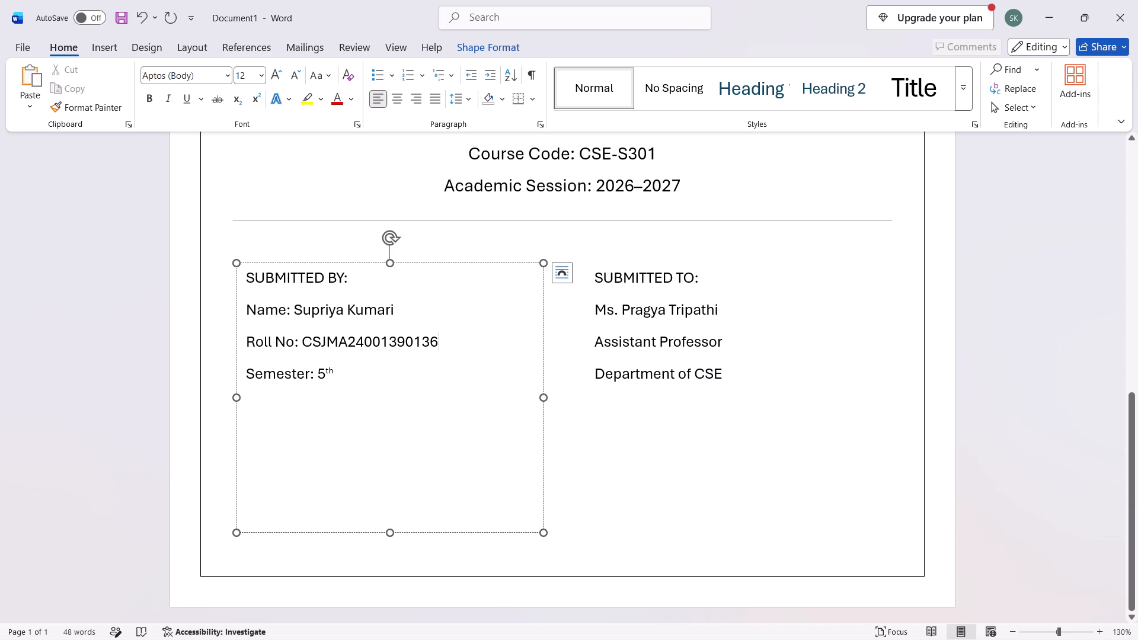
# Shrink the university logo at the top of the cover page proportionally to about three quarters of its size.
pyautogui.click(1013, 387)
pyautogui.keyDown('ctrl'); pyautogui.scroll(-8, 1013, 387); pyautogui.keyUp('ctrl')
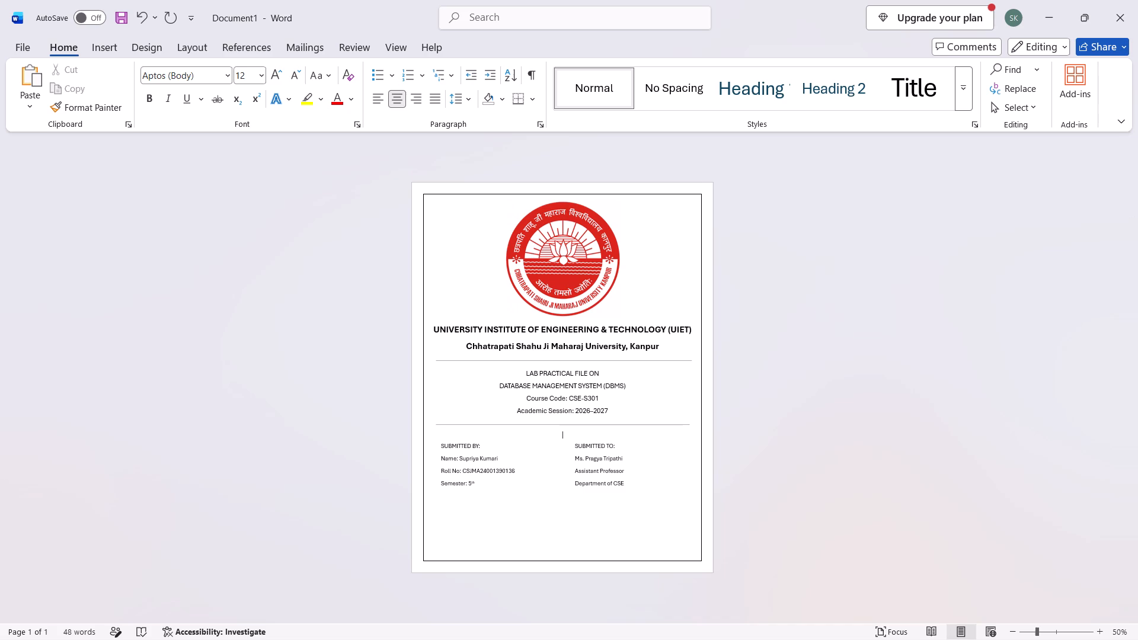
pyautogui.click(583, 289)
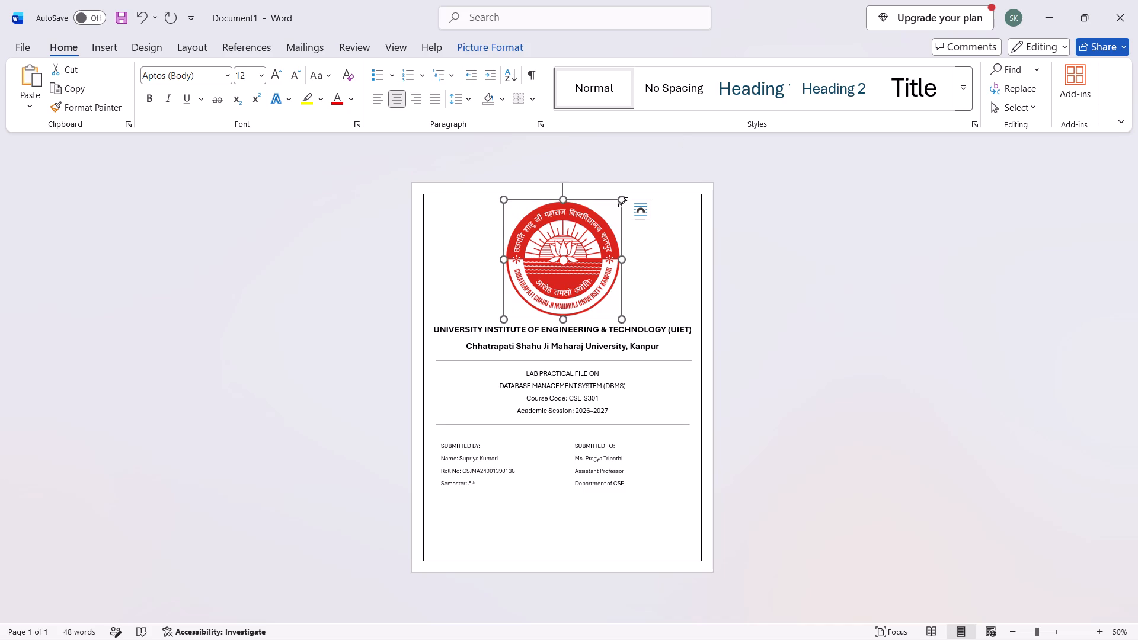
pyautogui.moveTo(623, 201); pyautogui.dragTo(606, 227)
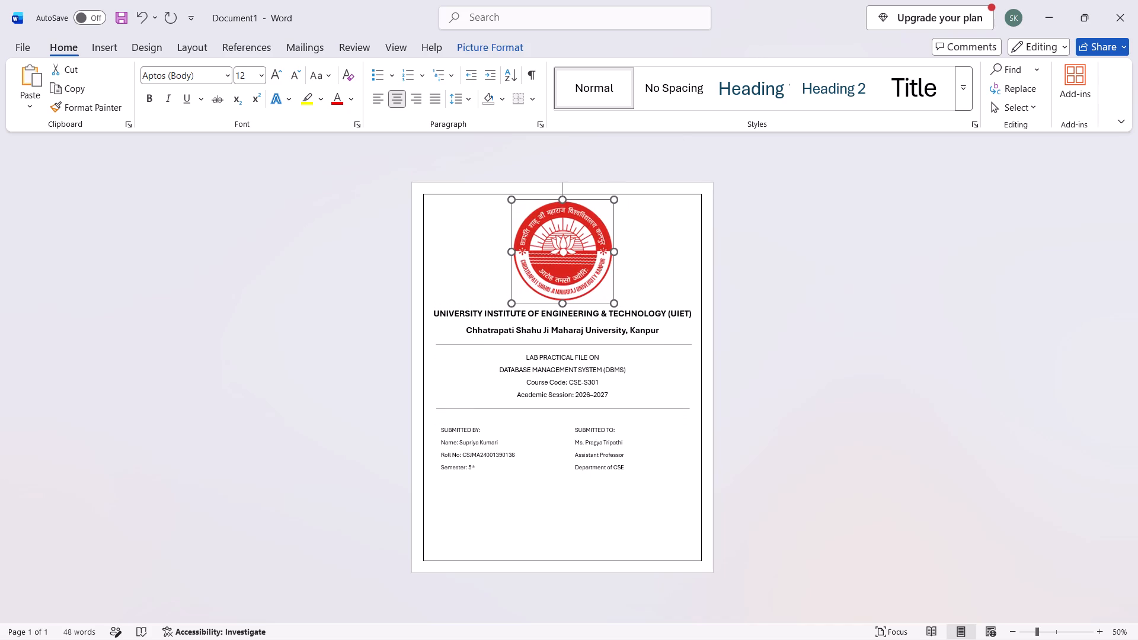
pyautogui.moveTo(606, 227); pyautogui.dragTo(591, 235)
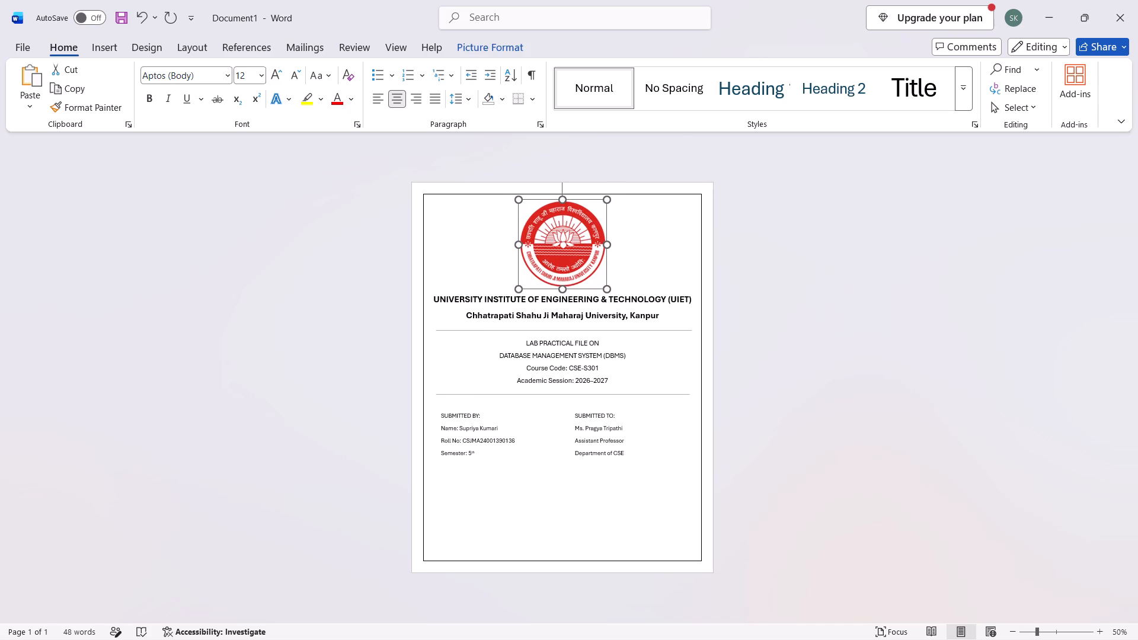
pyautogui.moveTo(591, 235); pyautogui.dragTo(590, 235)
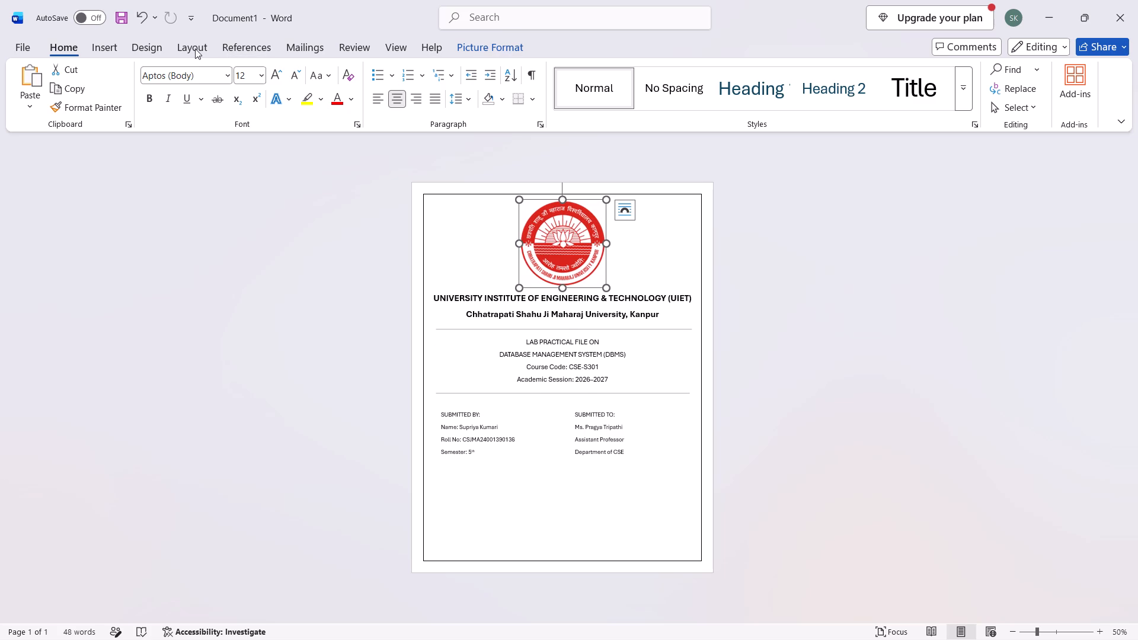
# Apply the Normal margins preset to the cover page.
pyautogui.click(105, 47)
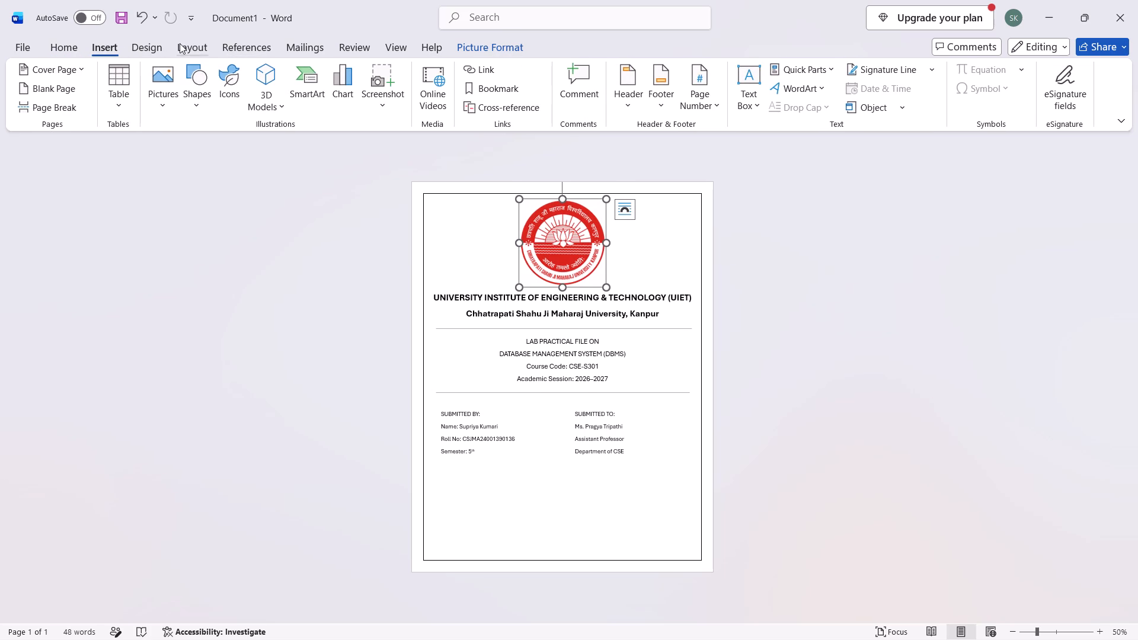
pyautogui.click(180, 43)
pyautogui.click(41, 72)
pyautogui.click(49, 139)
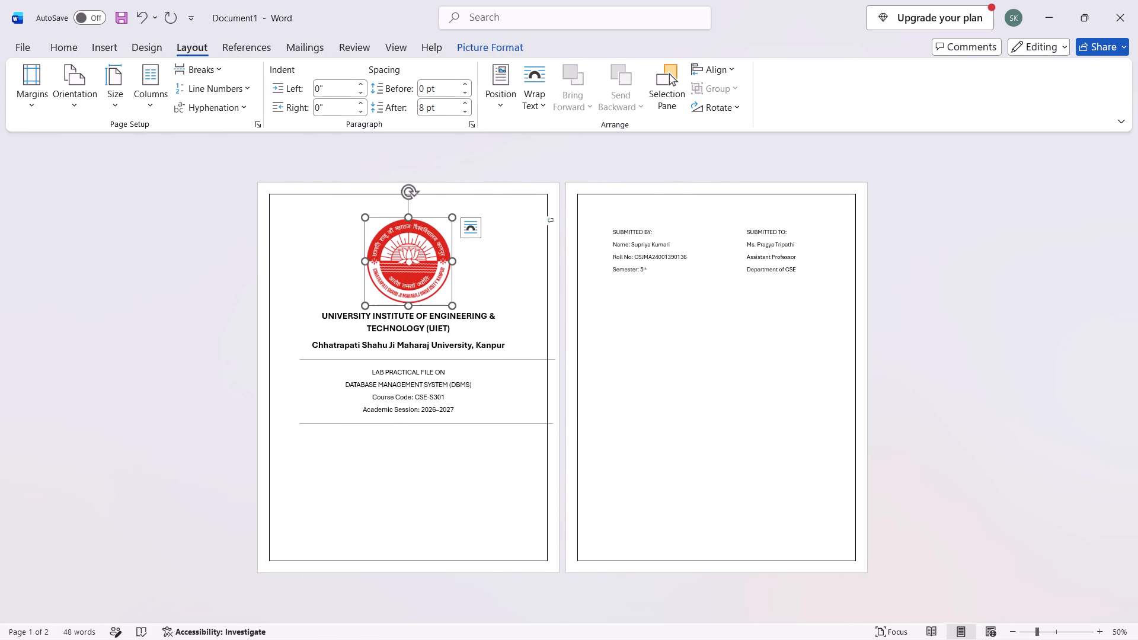
# Shrink the SUBMITTED BY text box to fit its text and move it to the first page, below the lower divider line.
pyautogui.click(654, 259)
pyautogui.moveTo(654, 259); pyautogui.dragTo(372, 469)
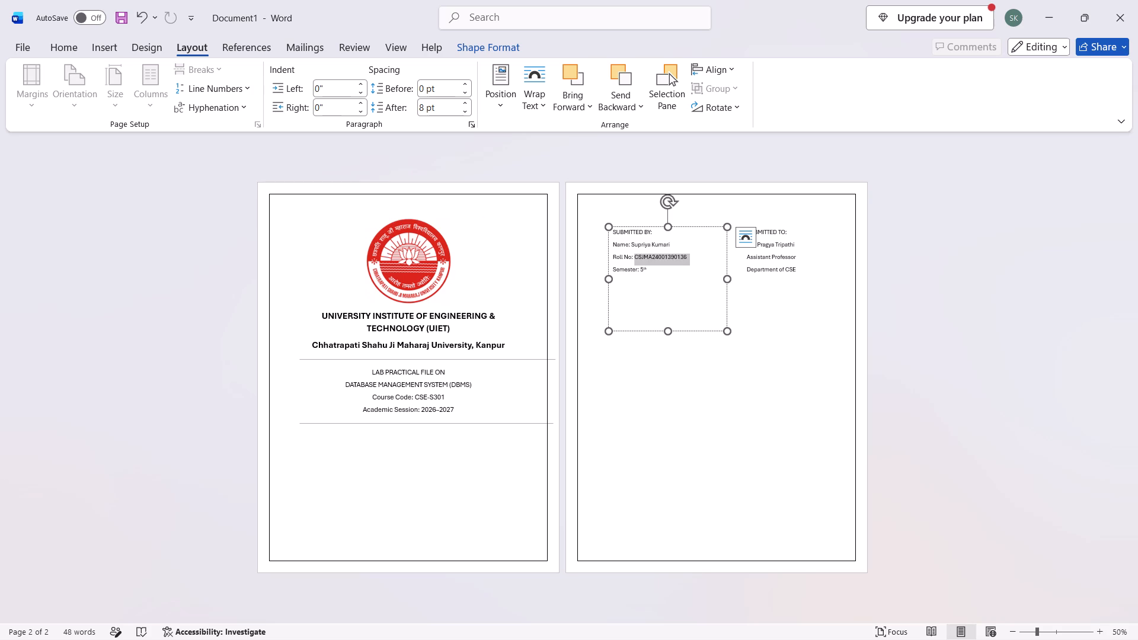
pyautogui.moveTo(372, 469); pyautogui.dragTo(706, 332)
pyautogui.click(691, 287)
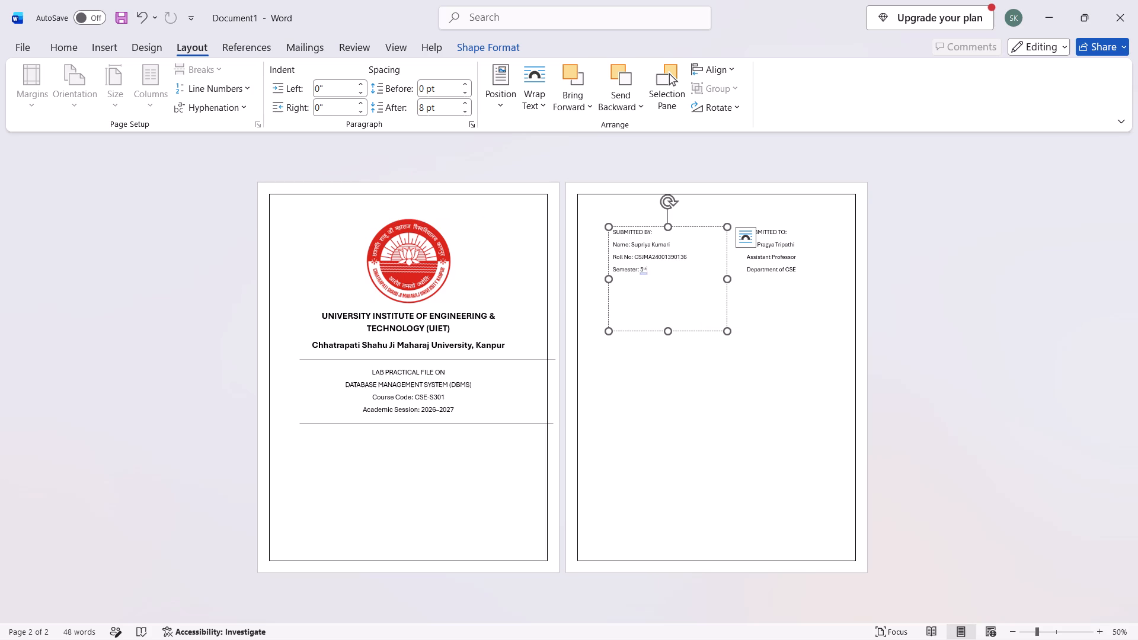
pyautogui.moveTo(727, 279); pyautogui.dragTo(702, 279)
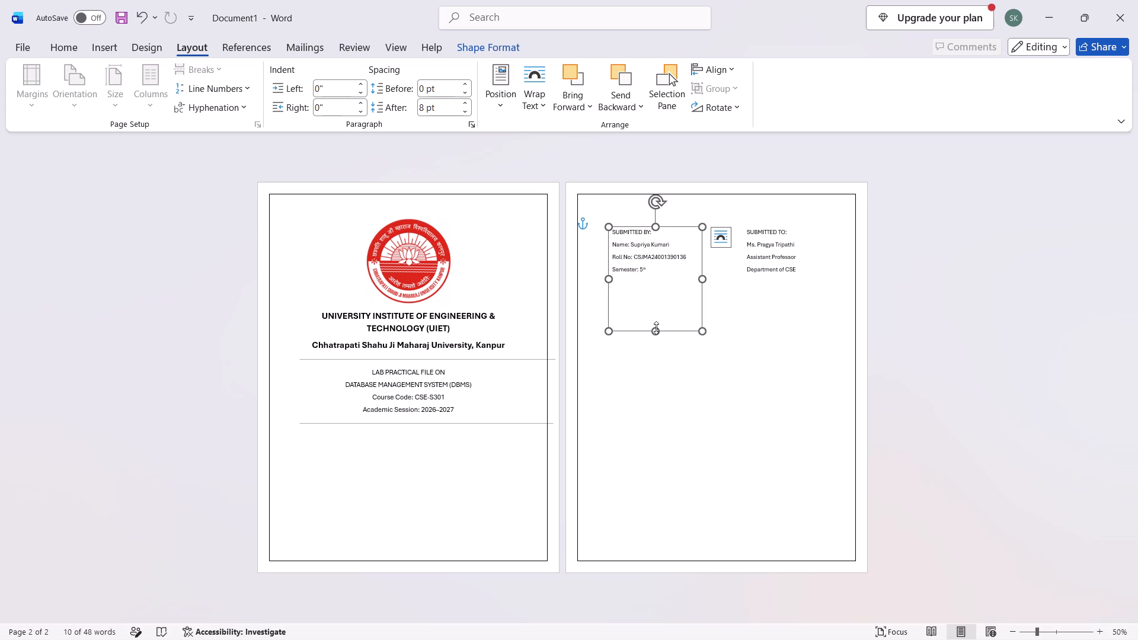
pyautogui.moveTo(656, 329); pyautogui.dragTo(651, 286)
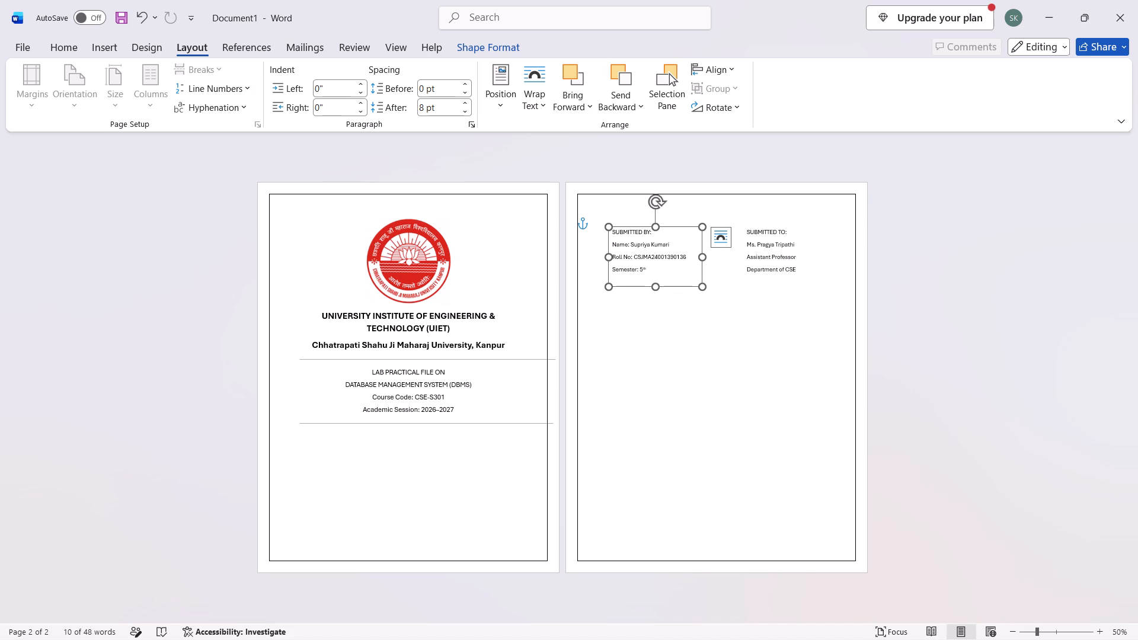
pyautogui.moveTo(681, 228); pyautogui.dragTo(366, 460)
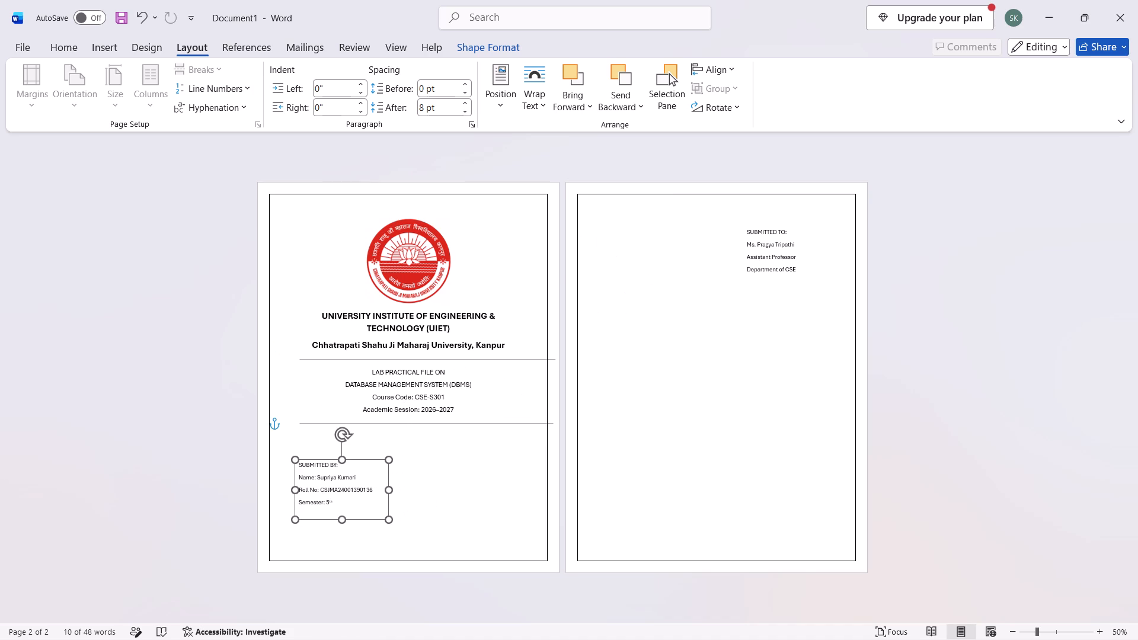
pyautogui.moveTo(366, 460); pyautogui.dragTo(362, 459)
# Shrink the SUBMITTED TO text box to fit its text and move it below the lower divider line, opposite the SUBMITTED BY box.
pyautogui.click(782, 243)
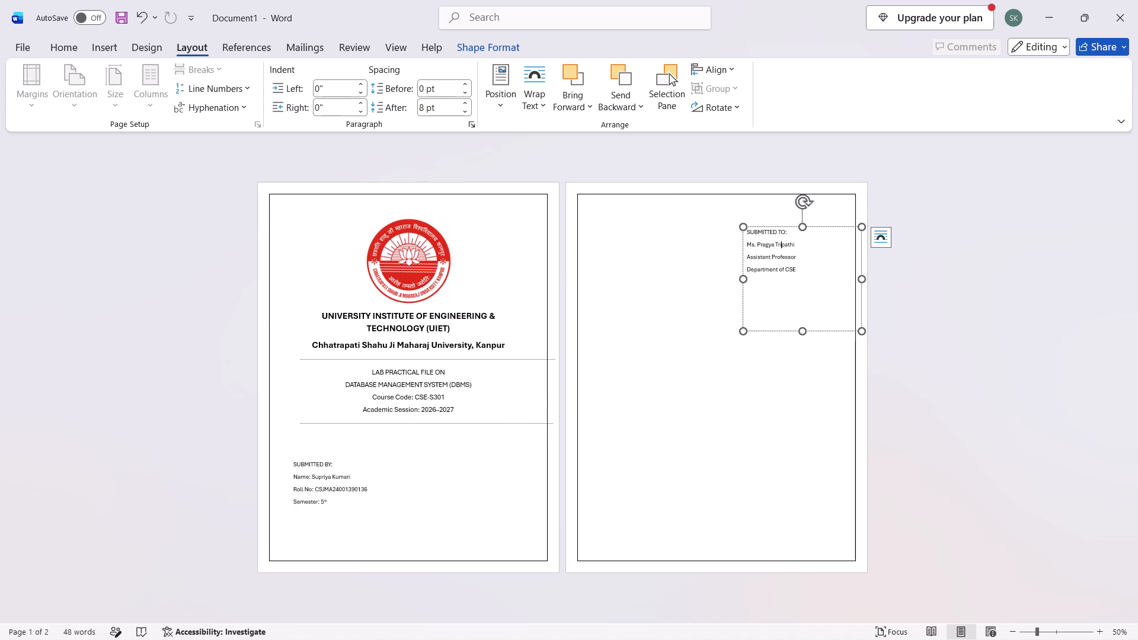
pyautogui.moveTo(801, 327); pyautogui.dragTo(794, 284)
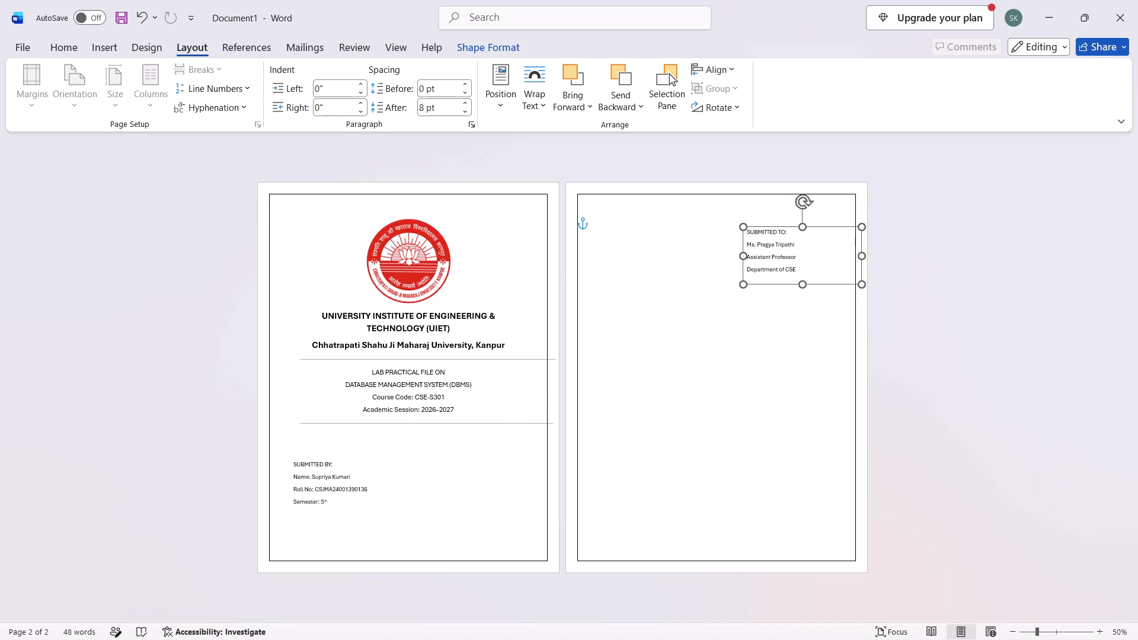
pyautogui.moveTo(709, 254); pyautogui.dragTo(653, 263)
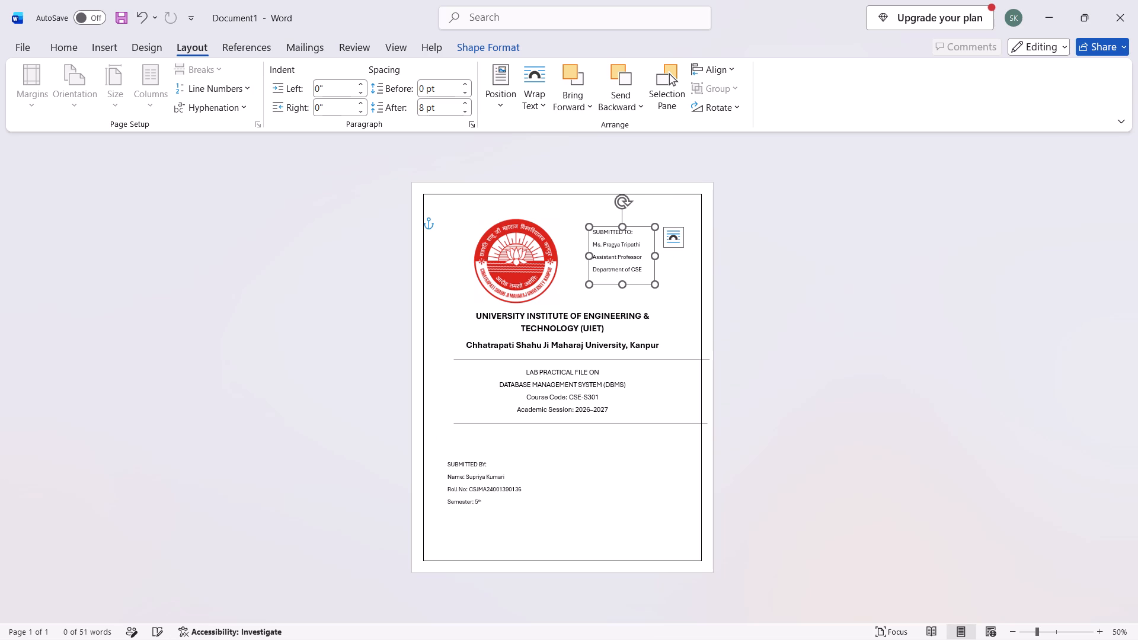
pyautogui.click(776, 265)
pyautogui.click(627, 255)
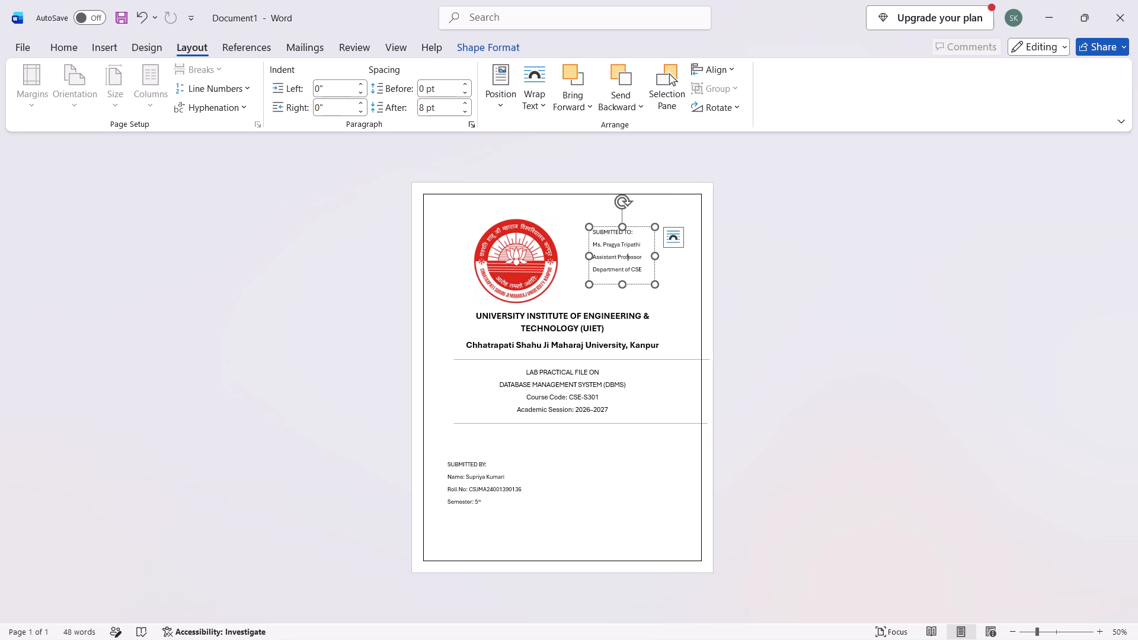
pyautogui.moveTo(607, 271); pyautogui.dragTo(627, 338)
pyautogui.click(652, 248)
pyautogui.moveTo(646, 225); pyautogui.dragTo(645, 467)
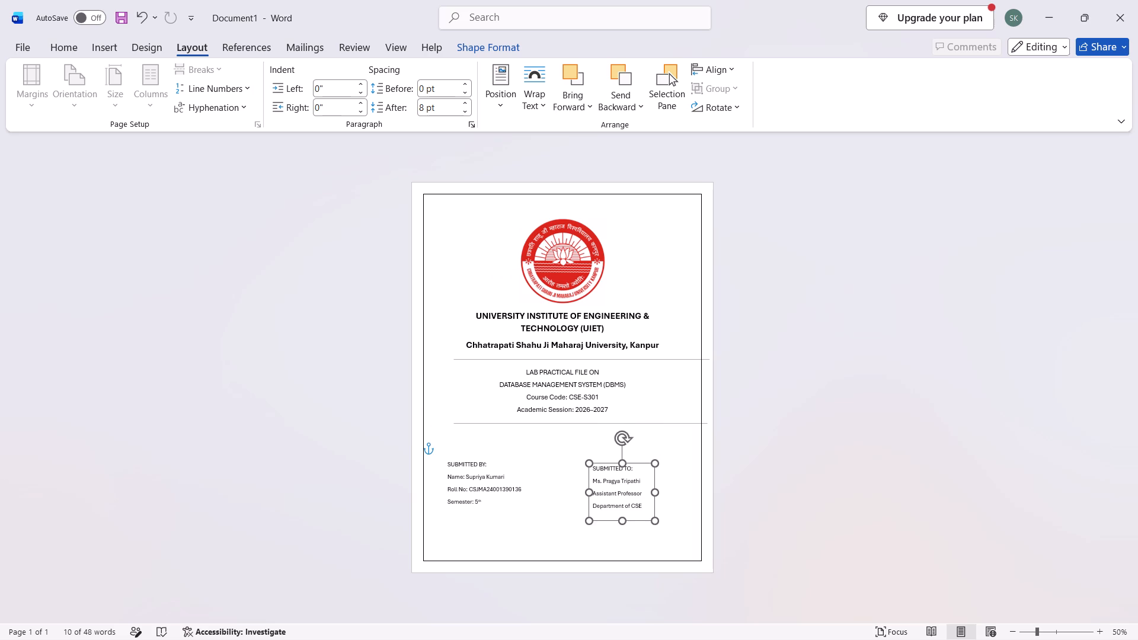
pyautogui.moveTo(645, 467); pyautogui.dragTo(648, 449)
pyautogui.click(743, 372)
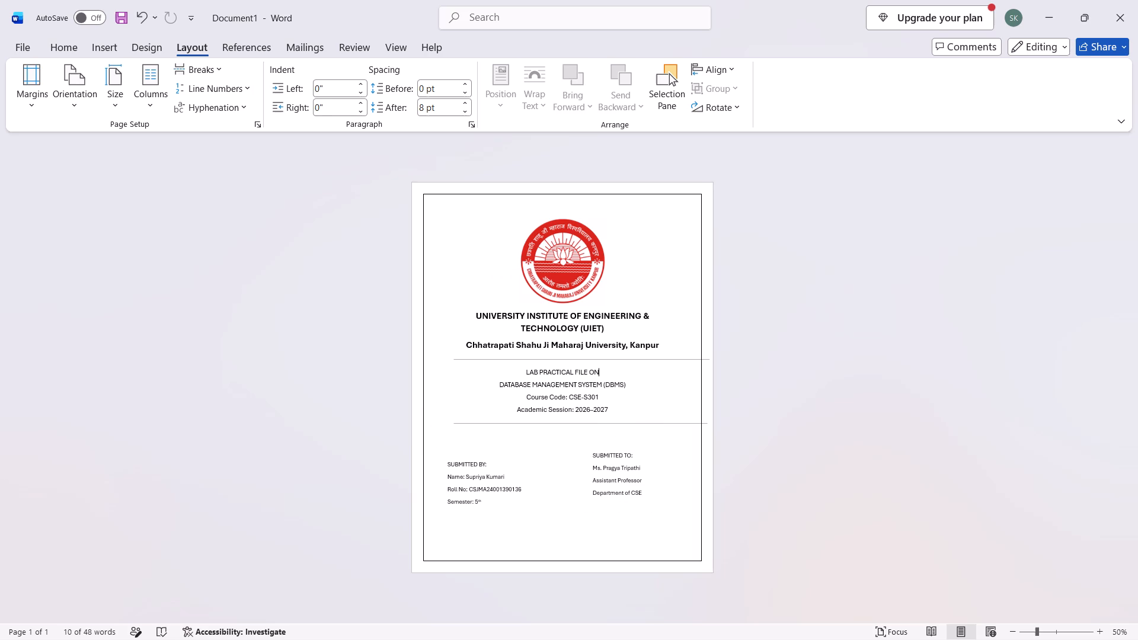
# Enlarge the university logo at the top of the cover page, keeping its proportions.
pyautogui.keyDown('ctrl'); pyautogui.scroll(6, 771, 316); pyautogui.keyUp('ctrl')
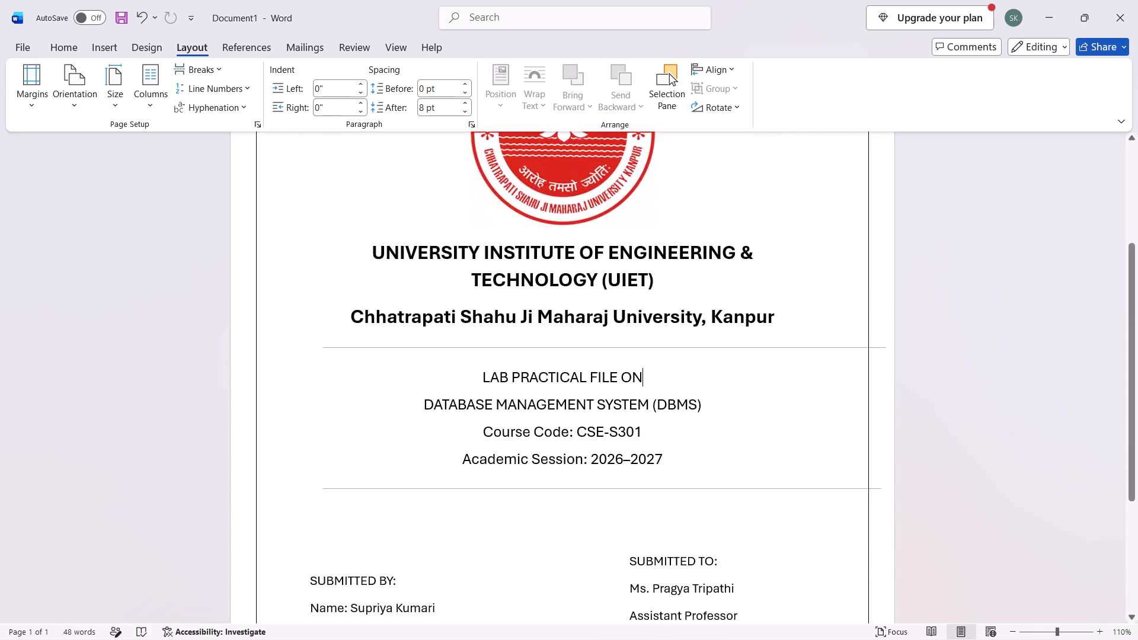
pyautogui.scroll(2, 771, 316)
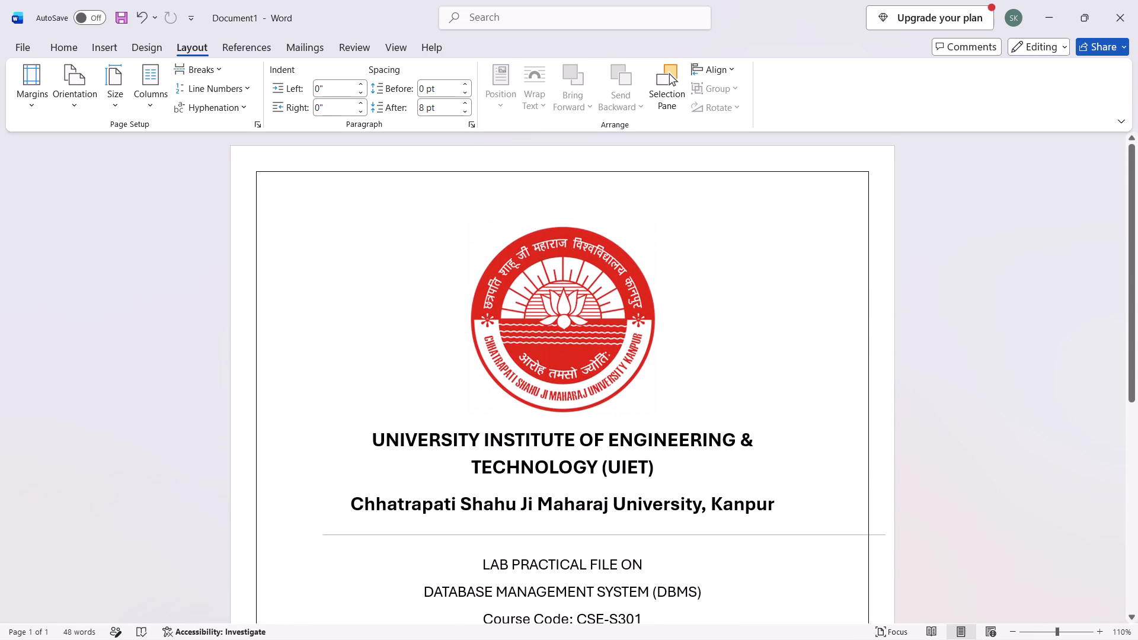
pyautogui.click(574, 204)
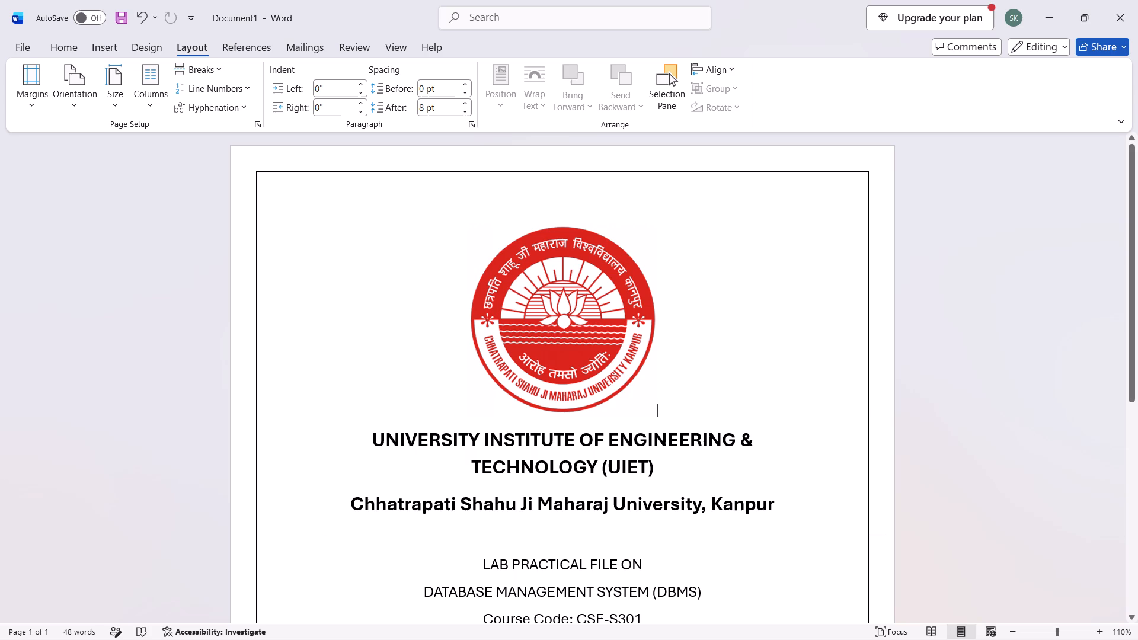
pyautogui.click(574, 269)
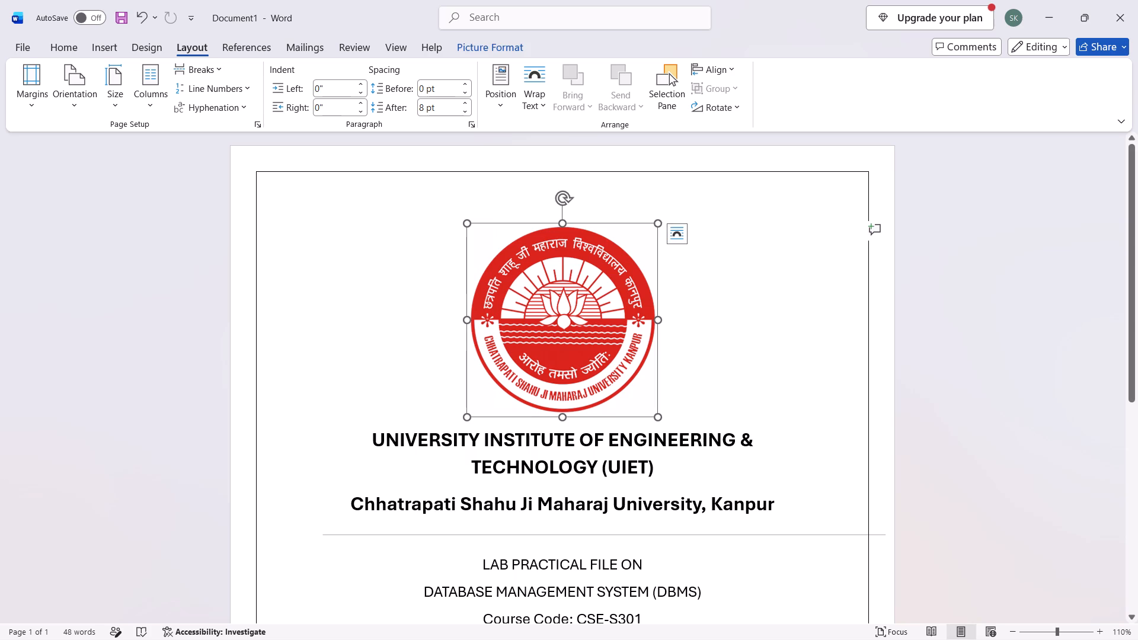
pyautogui.moveTo(657, 222); pyautogui.dragTo(658, 203)
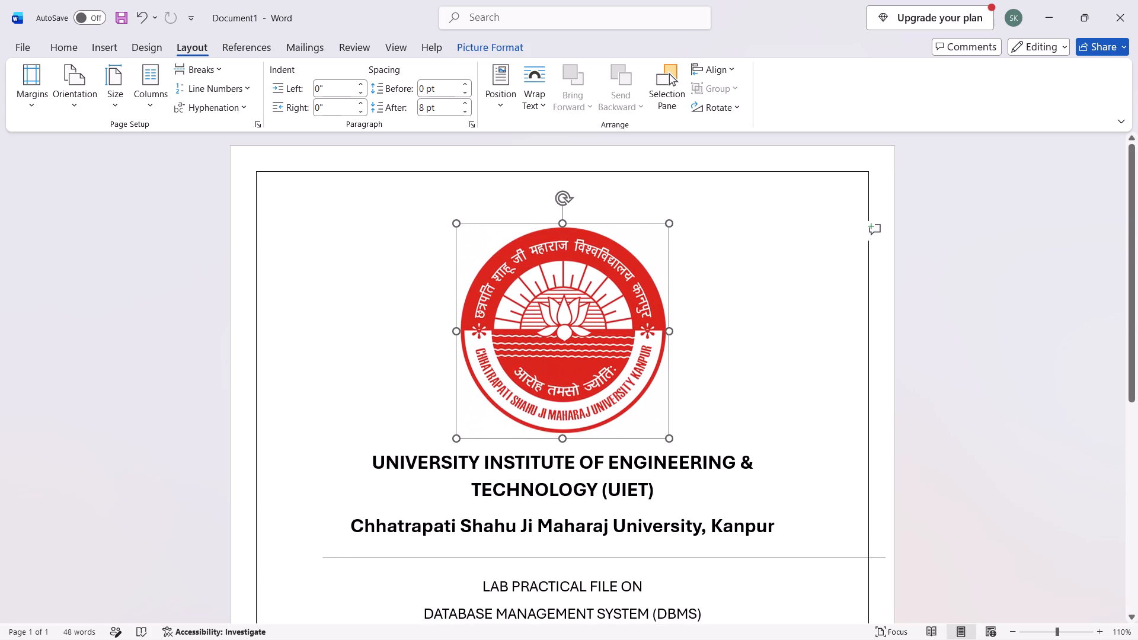
pyautogui.moveTo(658, 203); pyautogui.dragTo(689, 187)
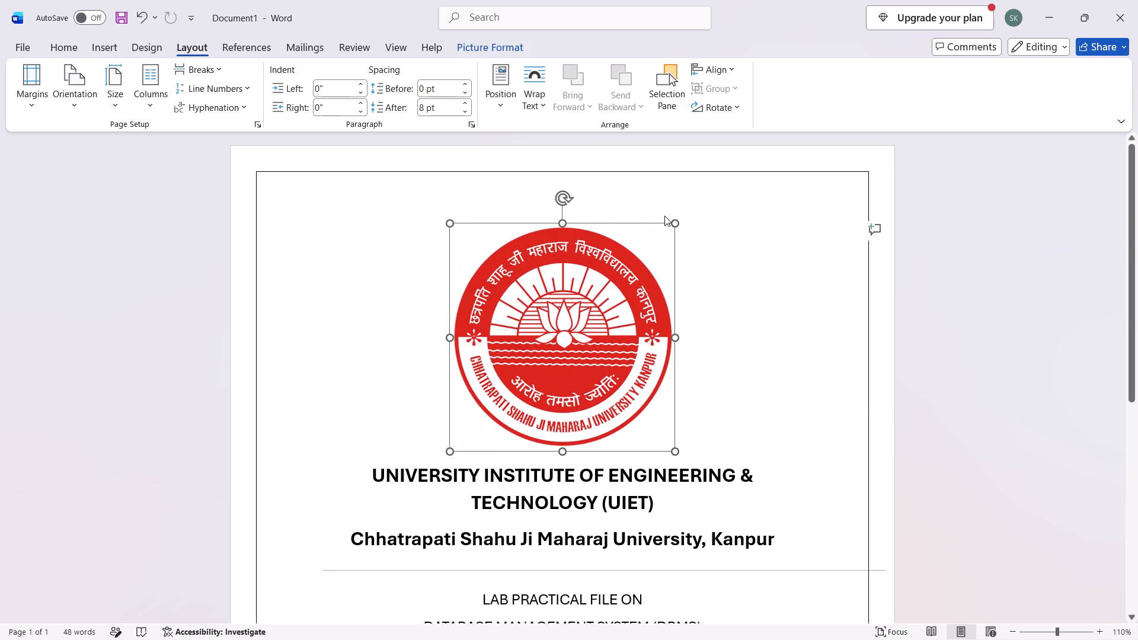
# Move the upper divider line inside the page border and down to the DATABASE MANAGEMENT SYSTEM (DBMS) line.
pyautogui.scroll(-3, 747, 415)
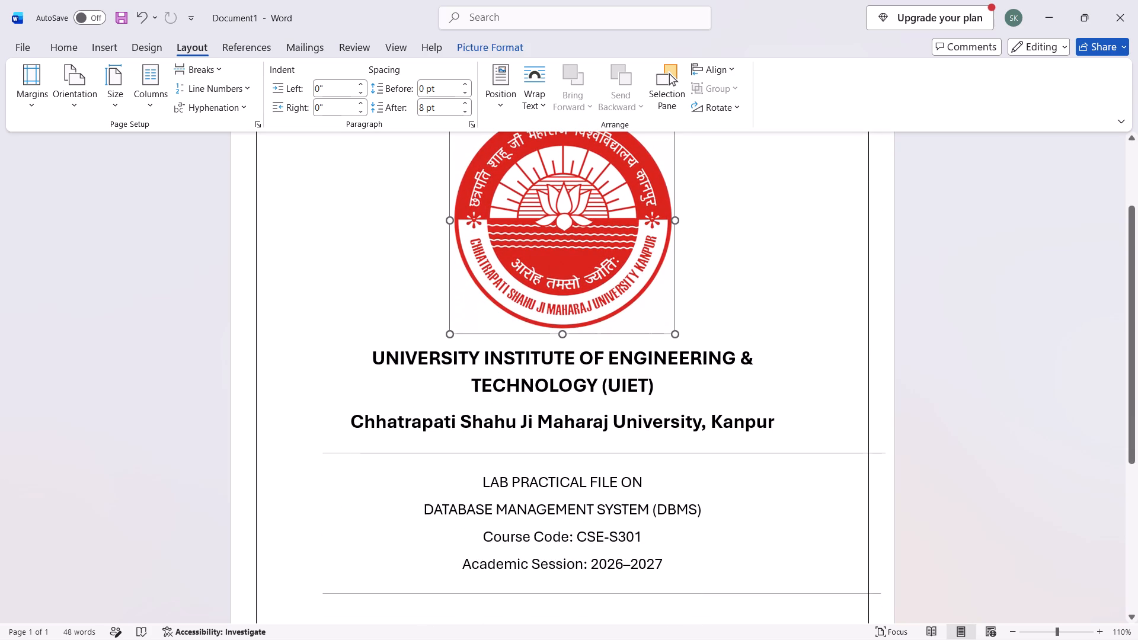
pyautogui.moveTo(353, 453); pyautogui.dragTo(345, 449)
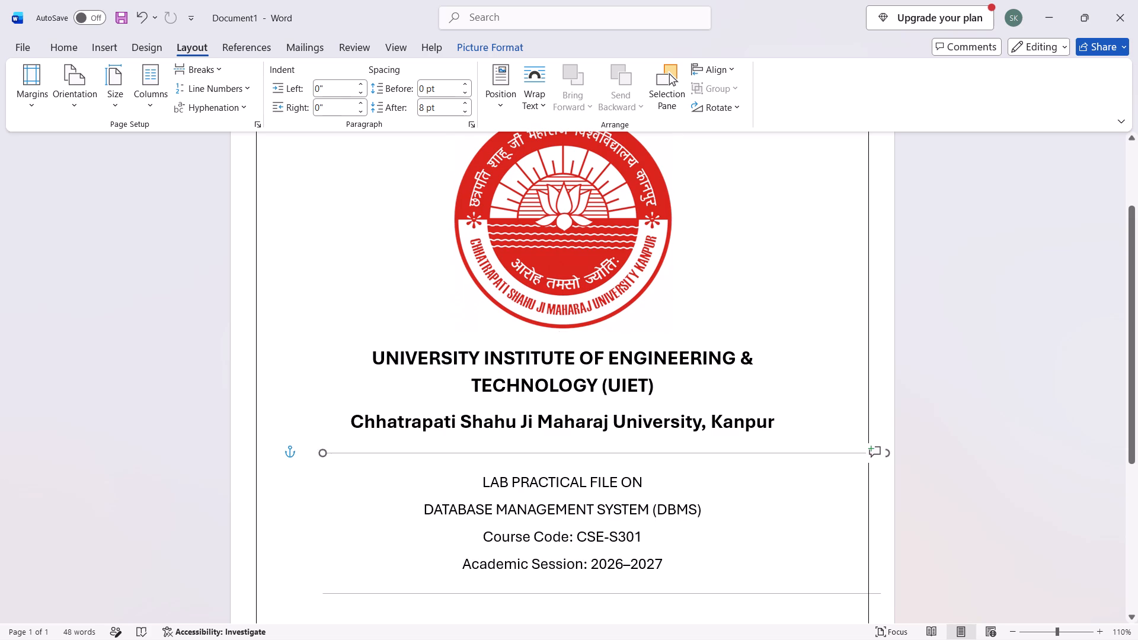
pyautogui.moveTo(345, 449); pyautogui.dragTo(320, 472)
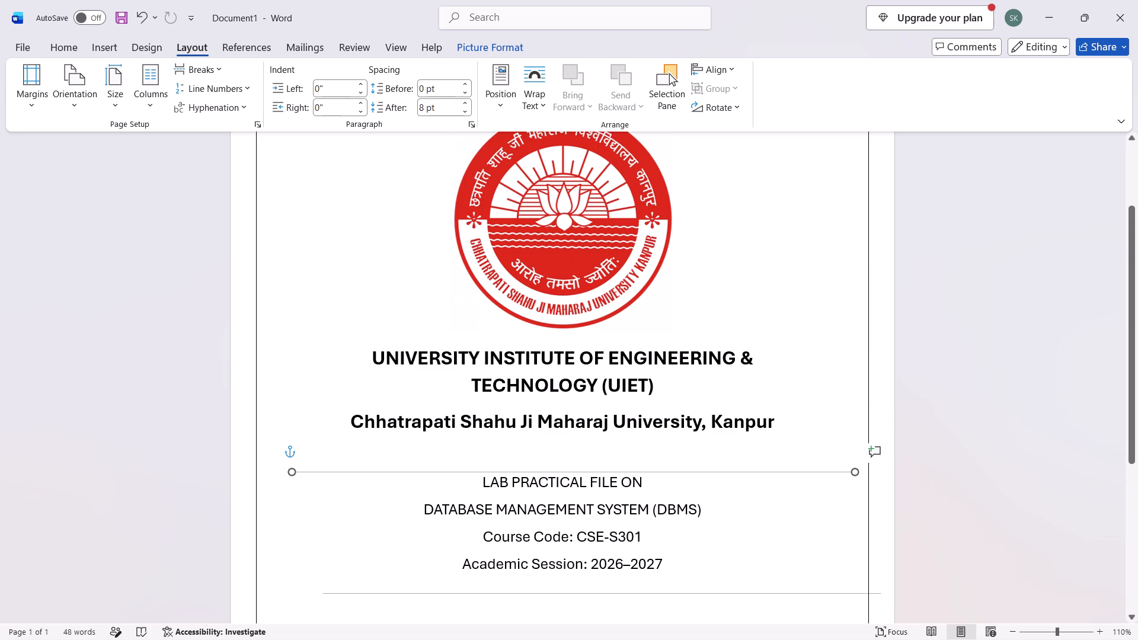
pyautogui.moveTo(320, 472); pyautogui.dragTo(319, 506)
# Set the font size of the institute and university name headings to 20.
pyautogui.click(388, 353)
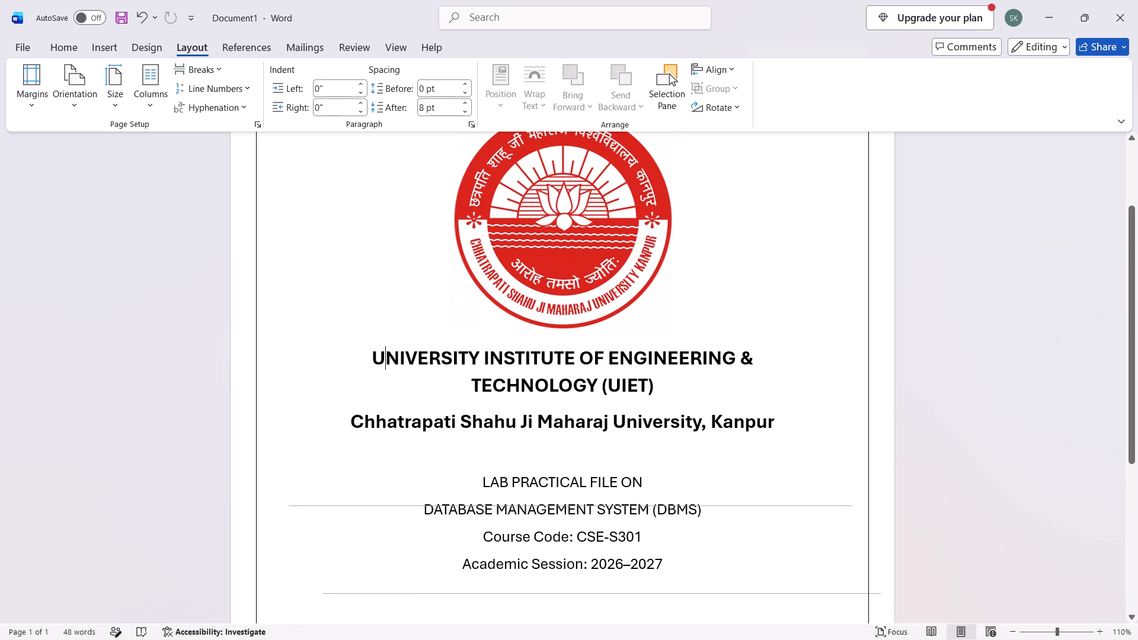
pyautogui.moveTo(367, 354); pyautogui.dragTo(768, 417)
pyautogui.click(881, 375)
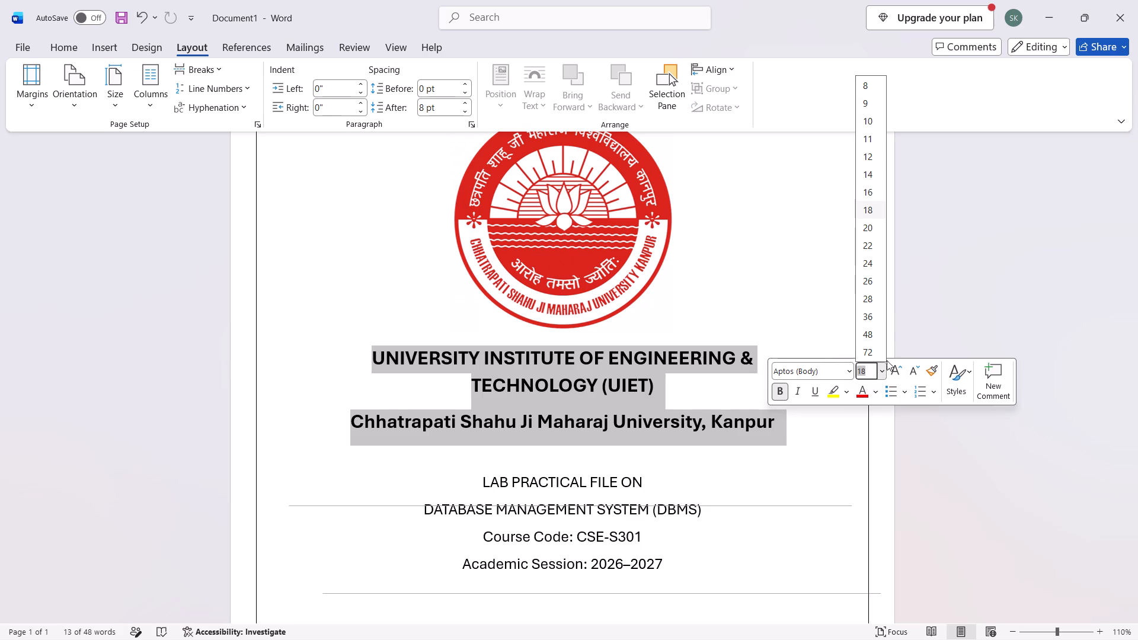
pyautogui.click(870, 235)
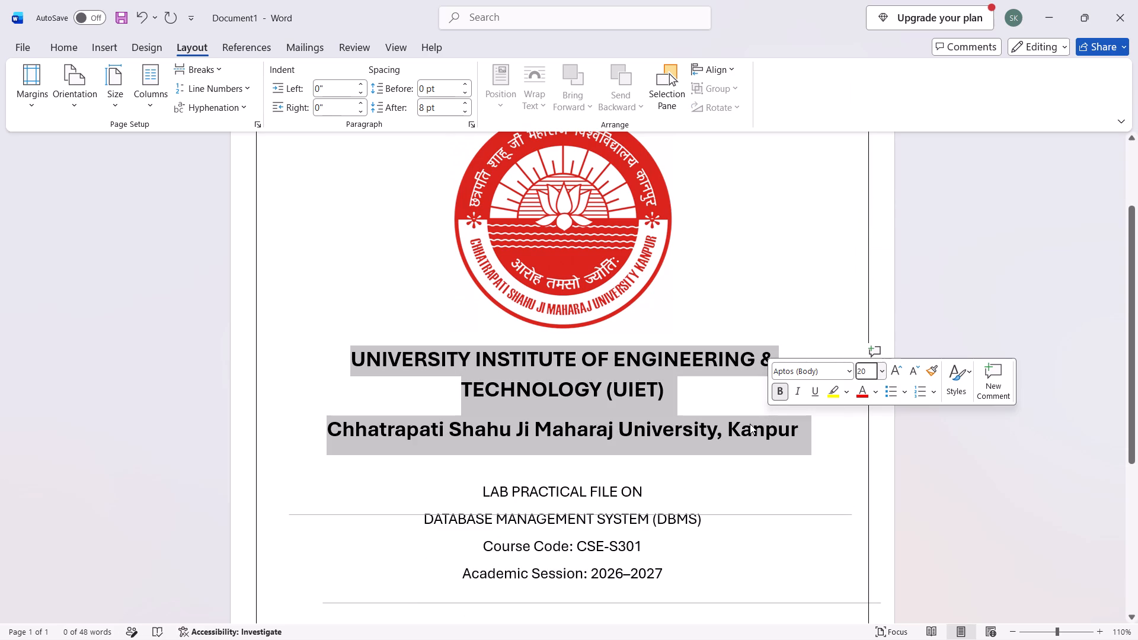
# Replace the institute heading's capitalized wording with "University Institute of Engineering and Technology", keeping "(UIET)".
pyautogui.click(507, 366)
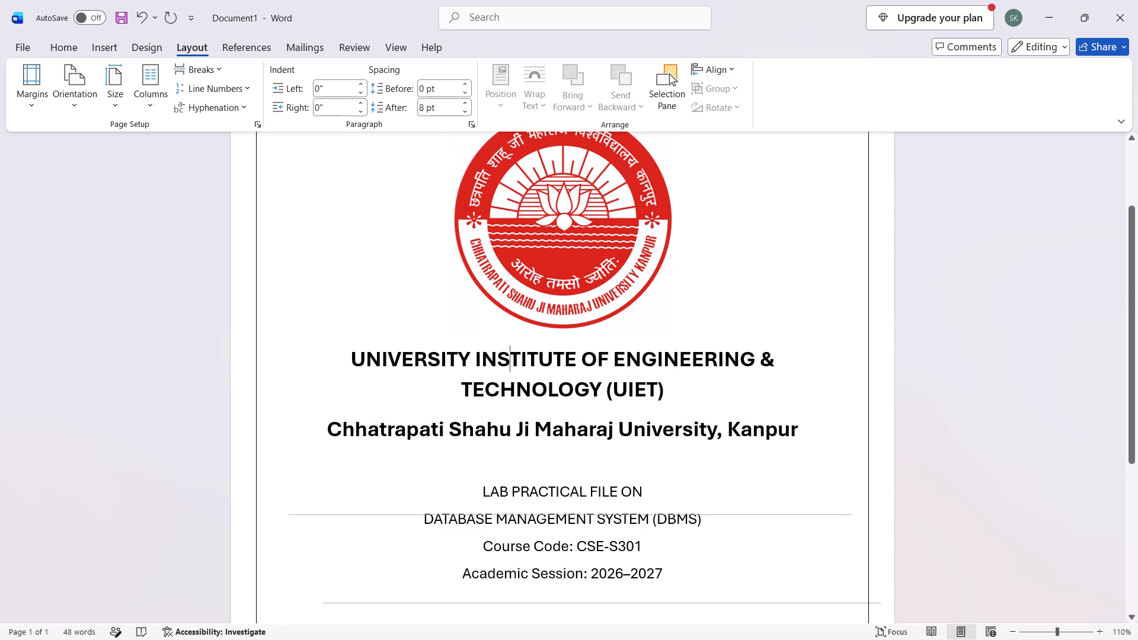
pyautogui.moveTo(367, 359); pyautogui.dragTo(599, 395)
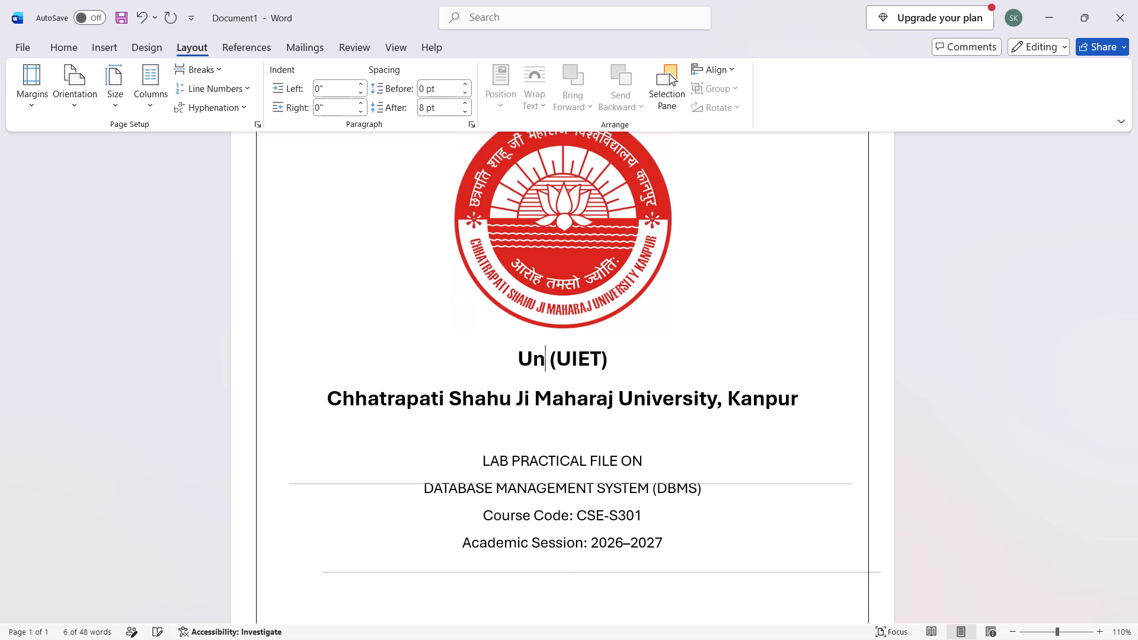
pyautogui.write('versity')
pyautogui.press('space')
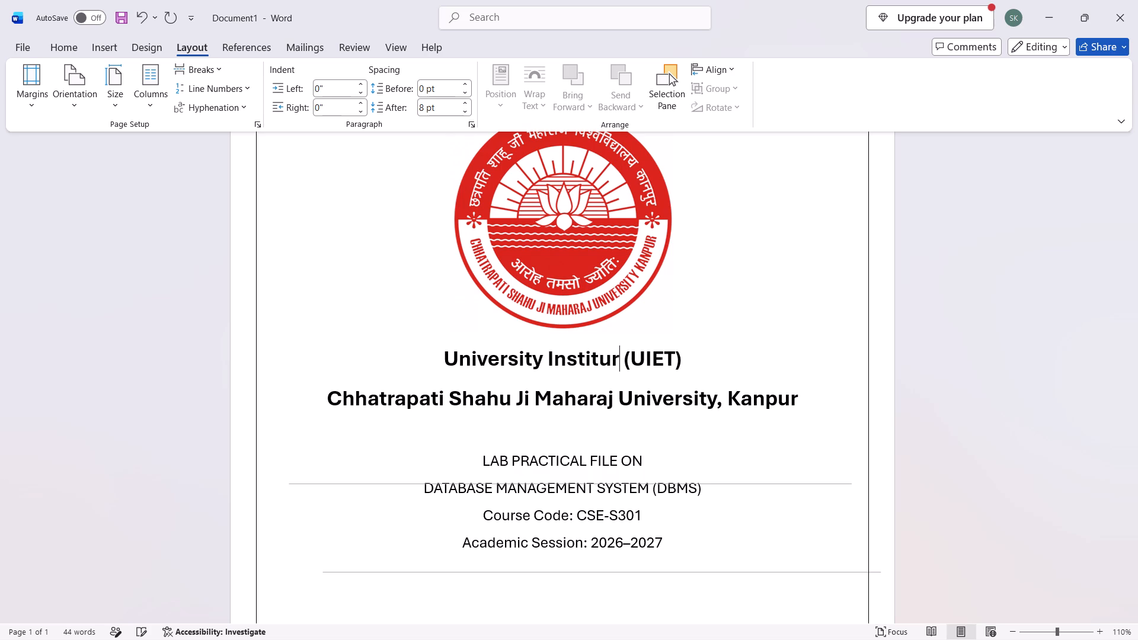
pyautogui.press('BackSpace')
pyautogui.write('te of')
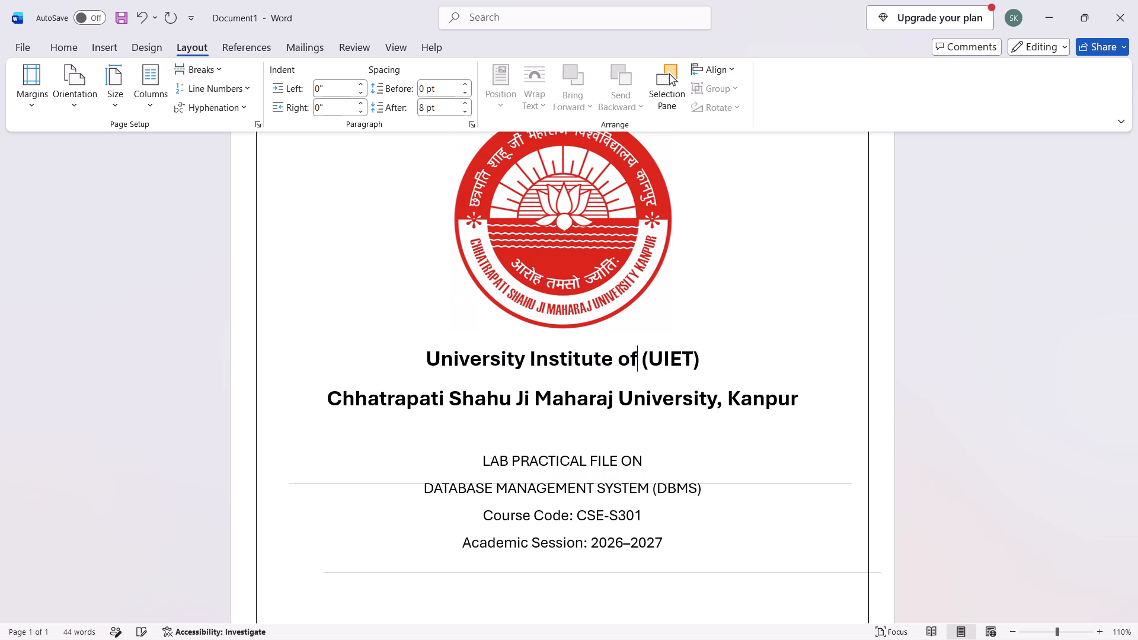
pyautogui.press('space')
pyautogui.press('BackSpace')
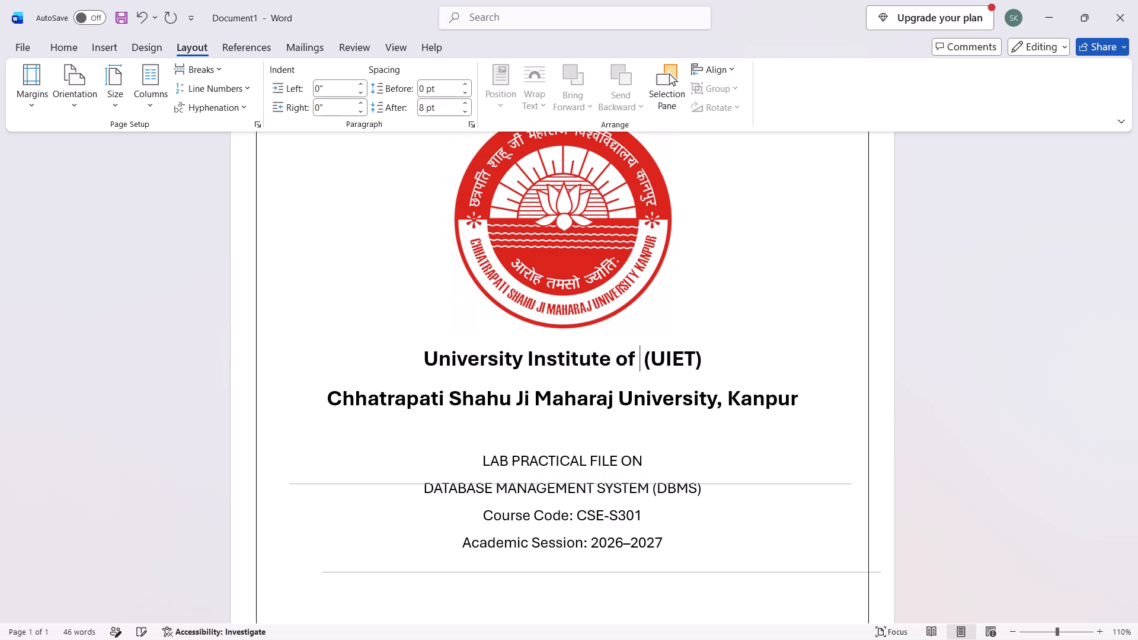
pyautogui.press('e')
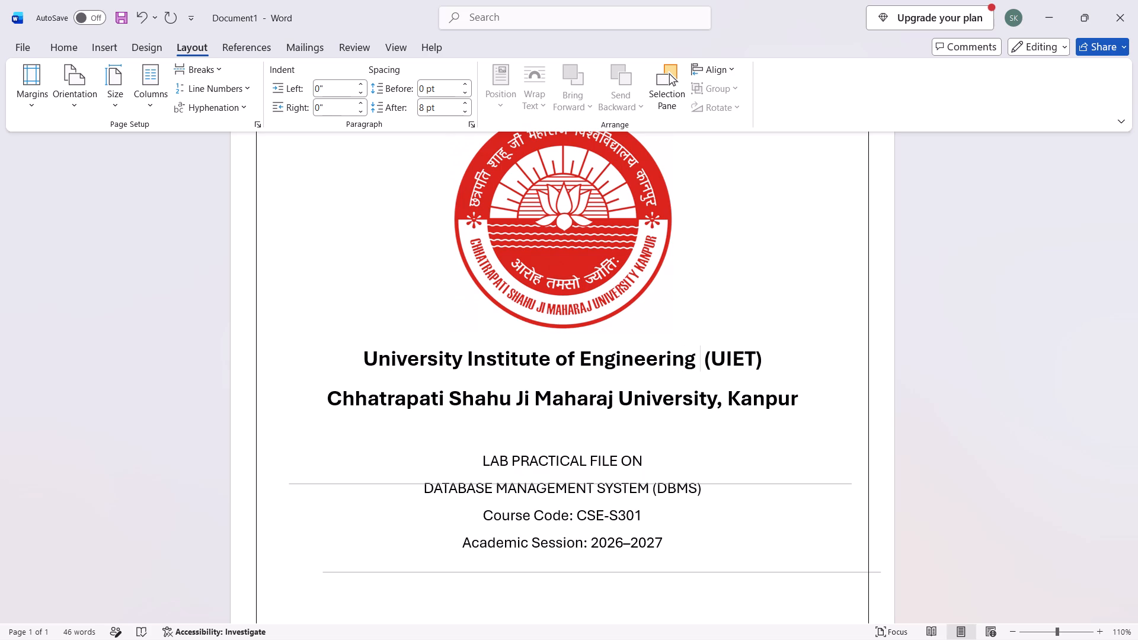
pyautogui.write('and')
pyautogui.press('space')
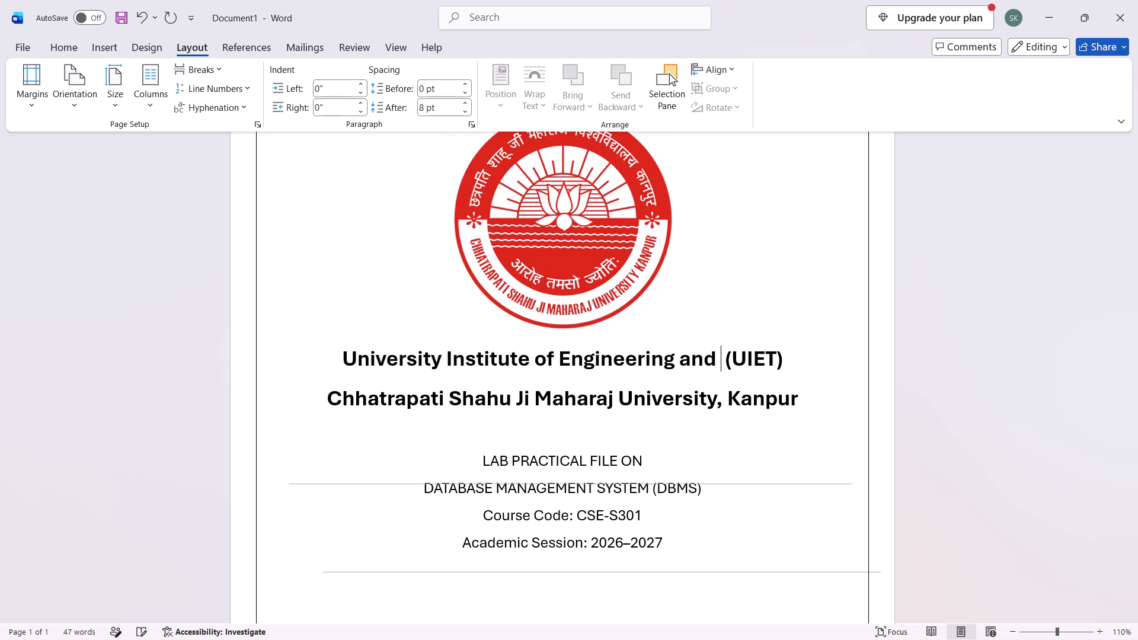
pyautogui.write('echnology')
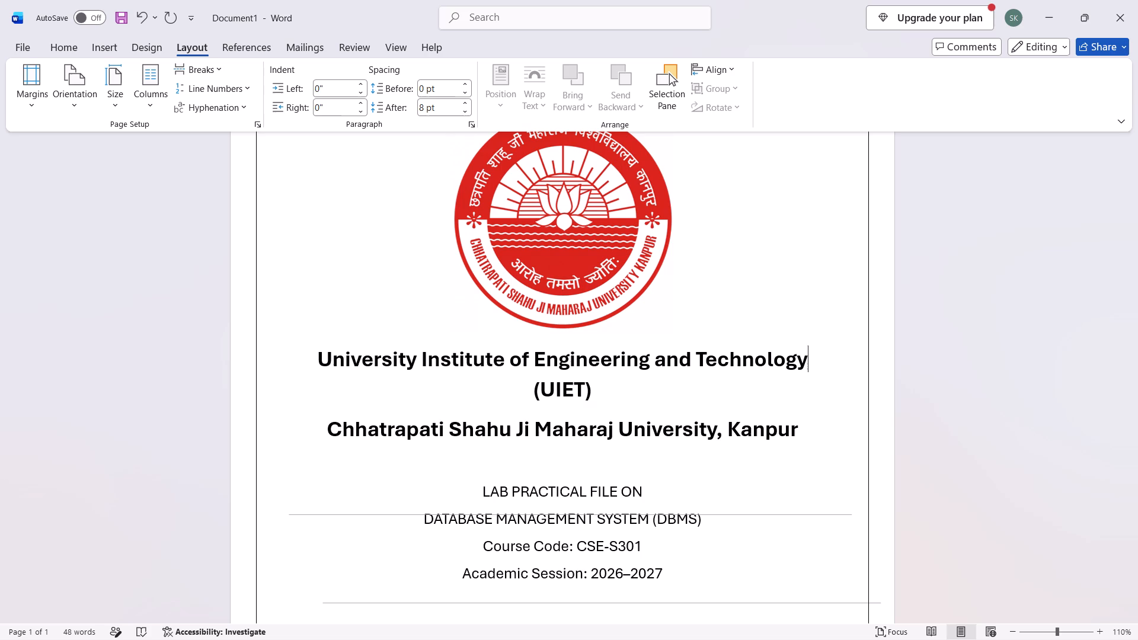
# Set the font size of the four lines from LAB PRACTICAL FILE ON through Academic Session: 2026–2027 to 16.
pyautogui.scroll(-1, 644, 410)
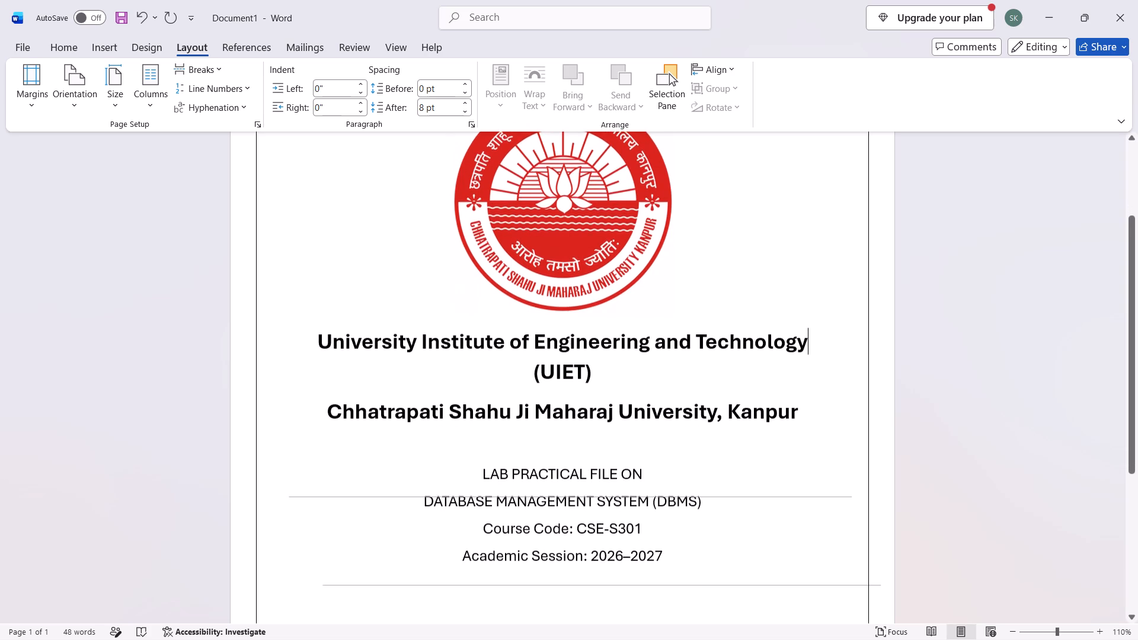
pyautogui.scroll(-2, 644, 410)
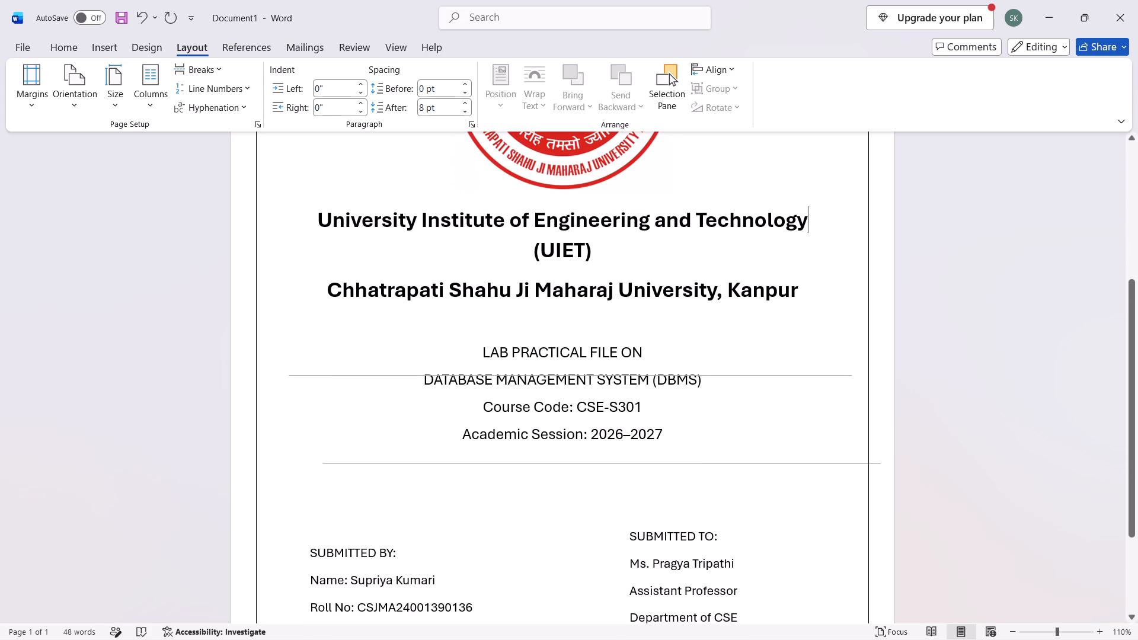
pyautogui.moveTo(482, 348); pyautogui.dragTo(667, 435)
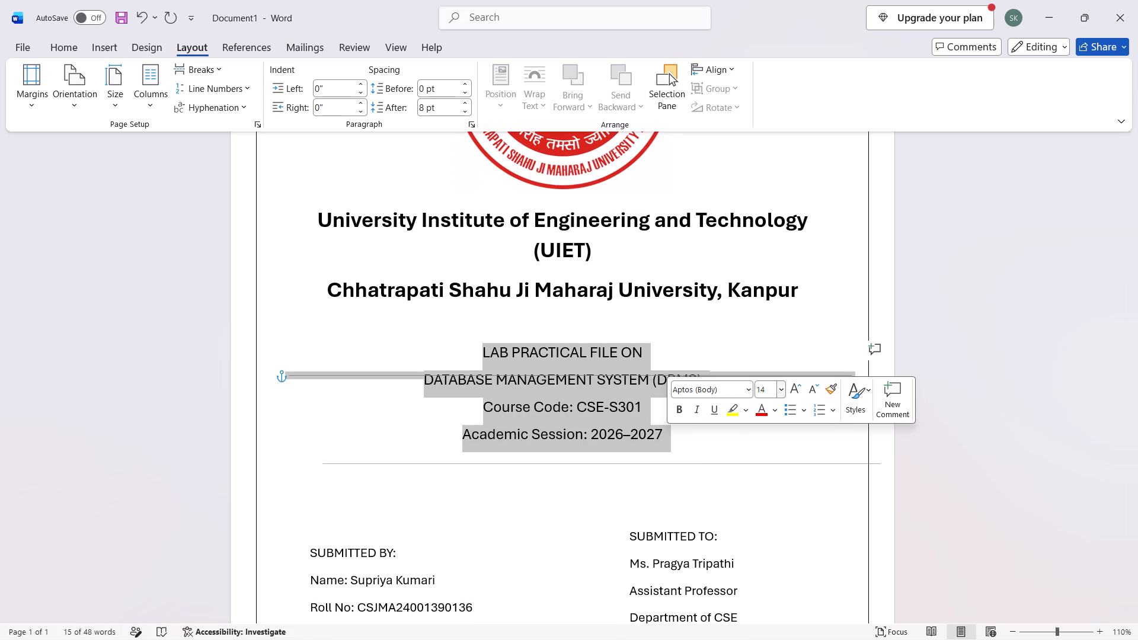
pyautogui.click(771, 390)
pyautogui.write('16')
pyautogui.press('Return')
pyautogui.click(970, 320)
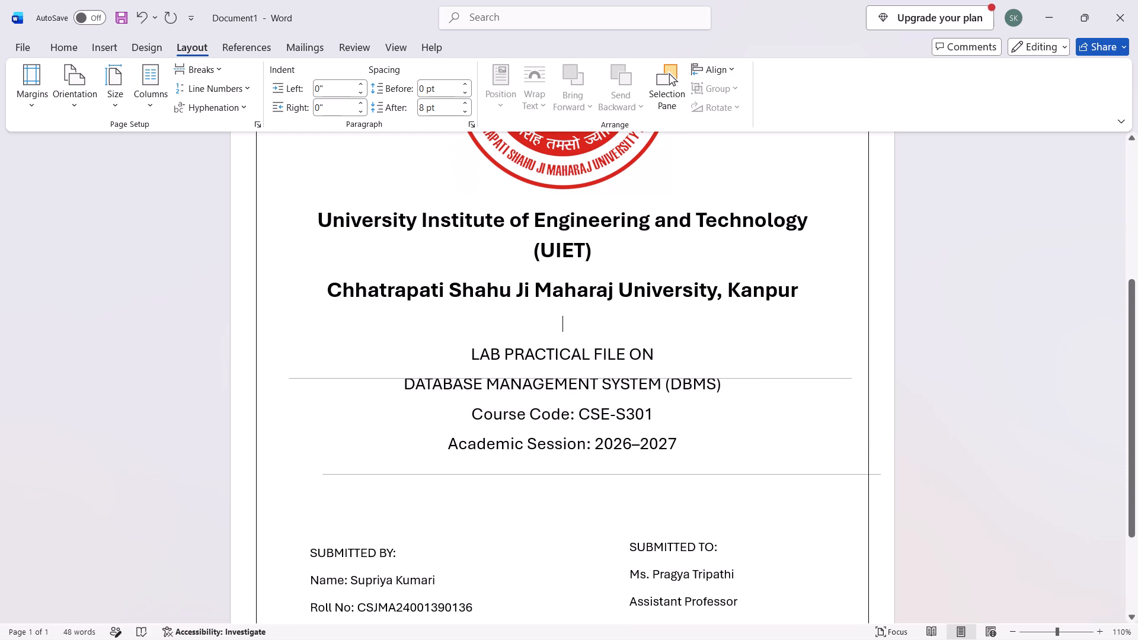
pyautogui.click(1046, 332)
# Move the upper divider line down to the Course Code: CSE-S301 line.
pyautogui.moveTo(821, 378); pyautogui.dragTo(814, 323)
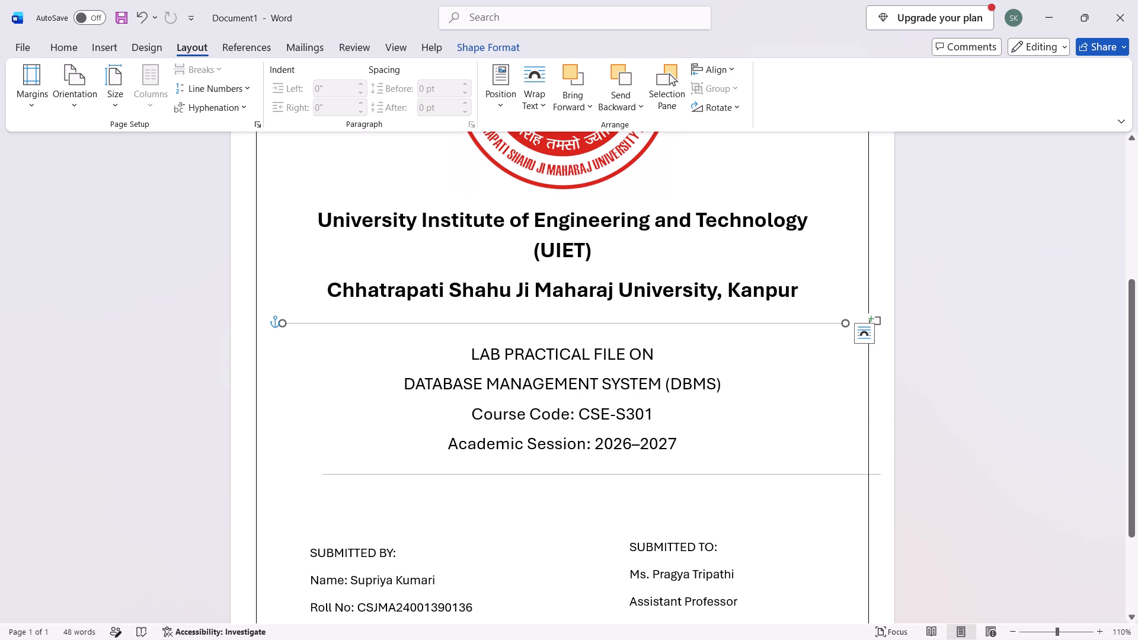
pyautogui.moveTo(800, 323); pyautogui.dragTo(798, 412)
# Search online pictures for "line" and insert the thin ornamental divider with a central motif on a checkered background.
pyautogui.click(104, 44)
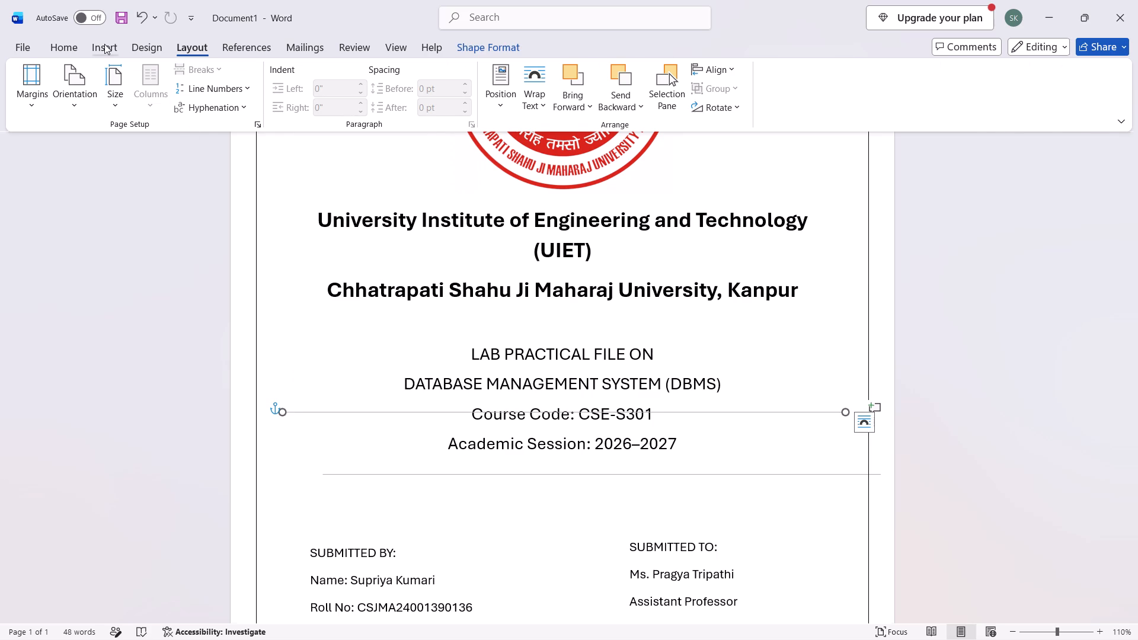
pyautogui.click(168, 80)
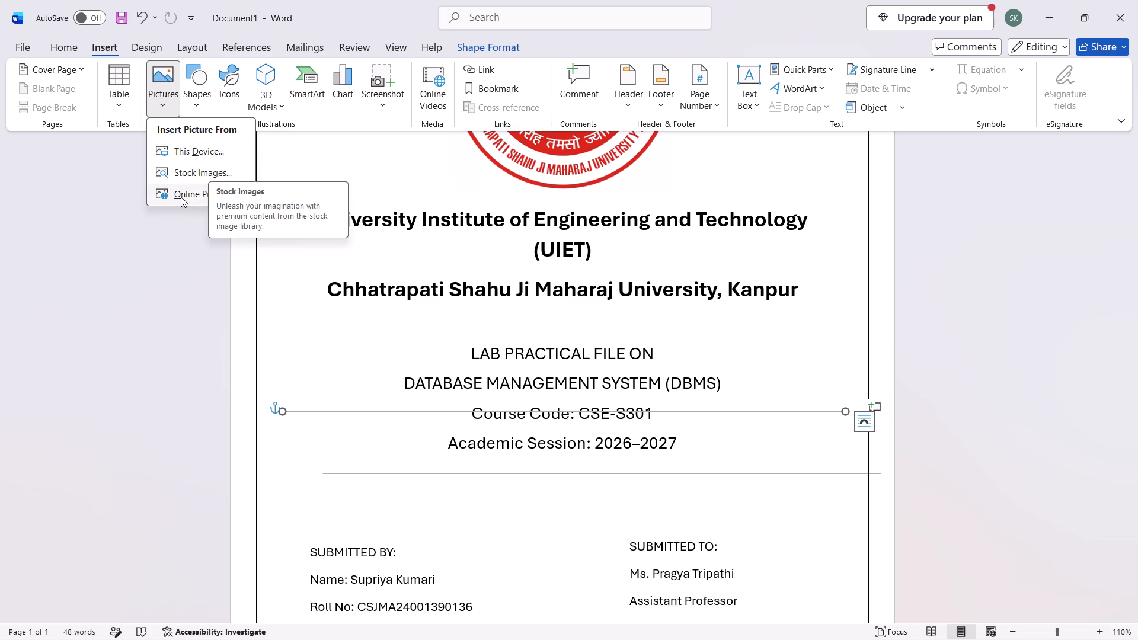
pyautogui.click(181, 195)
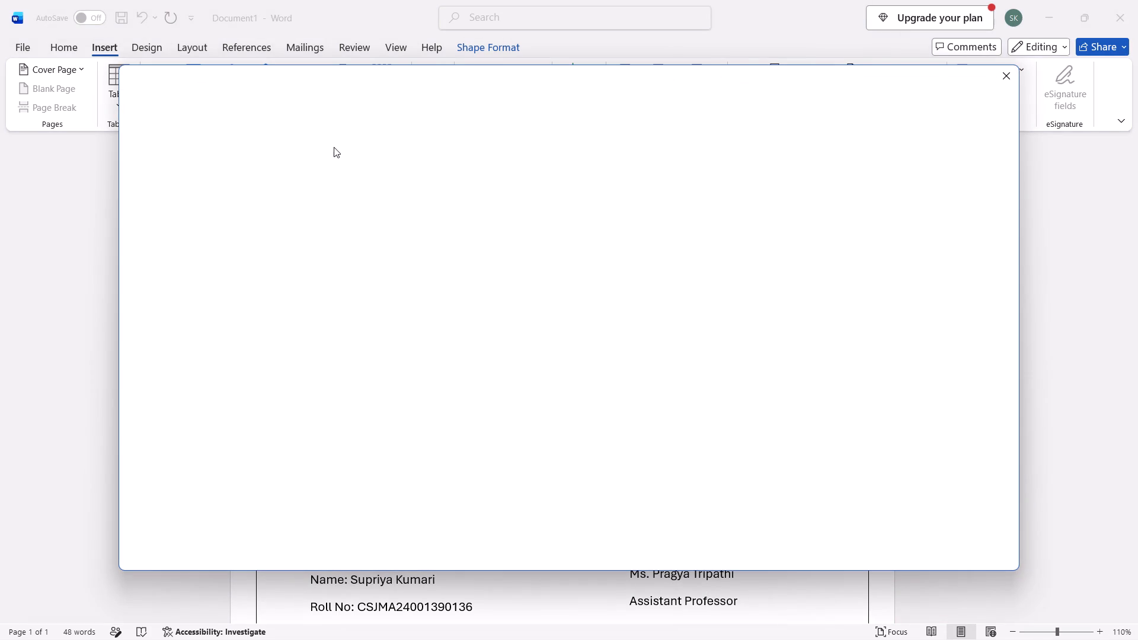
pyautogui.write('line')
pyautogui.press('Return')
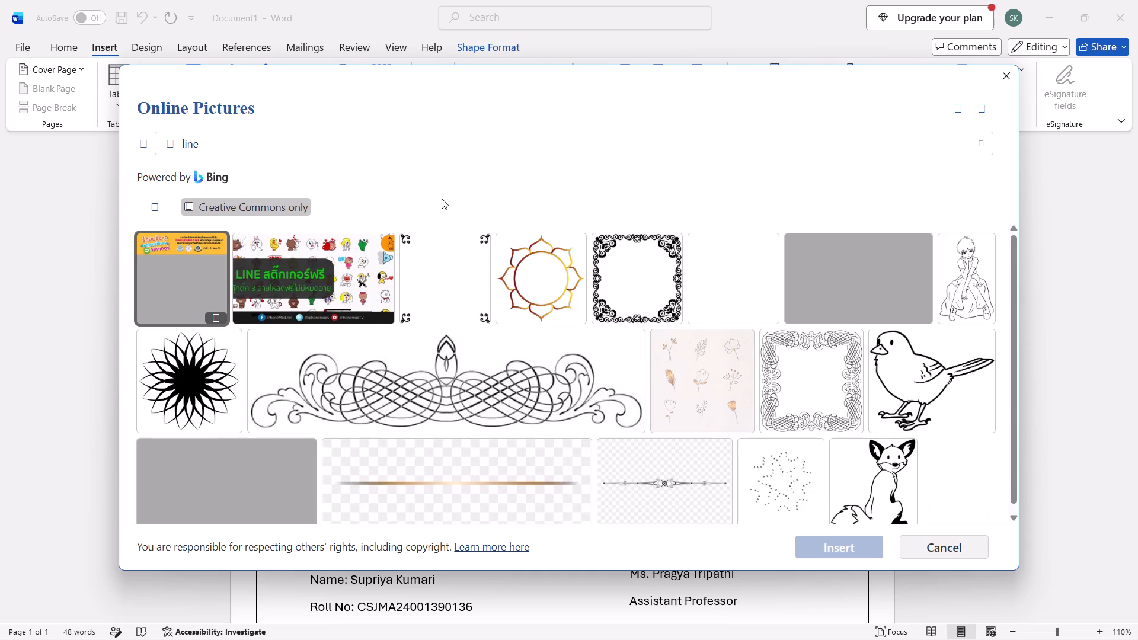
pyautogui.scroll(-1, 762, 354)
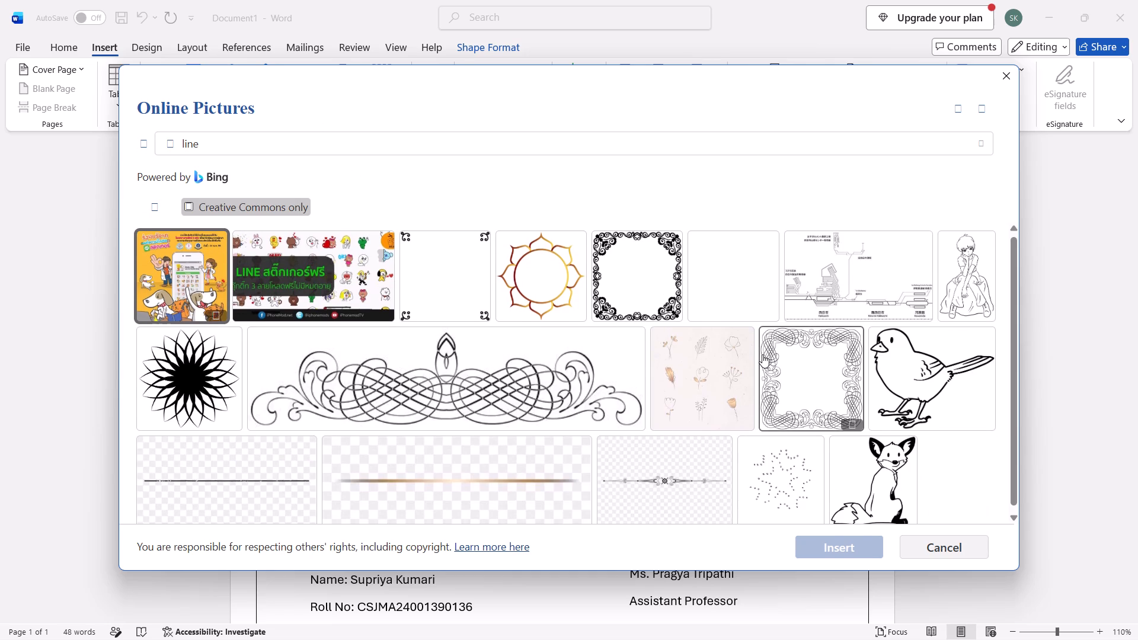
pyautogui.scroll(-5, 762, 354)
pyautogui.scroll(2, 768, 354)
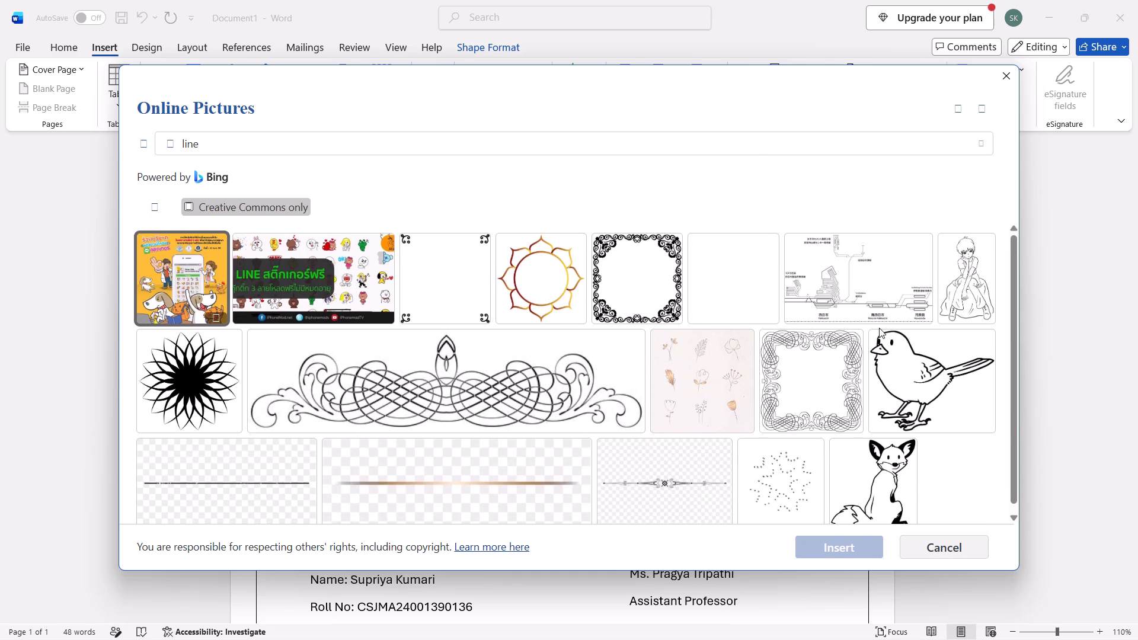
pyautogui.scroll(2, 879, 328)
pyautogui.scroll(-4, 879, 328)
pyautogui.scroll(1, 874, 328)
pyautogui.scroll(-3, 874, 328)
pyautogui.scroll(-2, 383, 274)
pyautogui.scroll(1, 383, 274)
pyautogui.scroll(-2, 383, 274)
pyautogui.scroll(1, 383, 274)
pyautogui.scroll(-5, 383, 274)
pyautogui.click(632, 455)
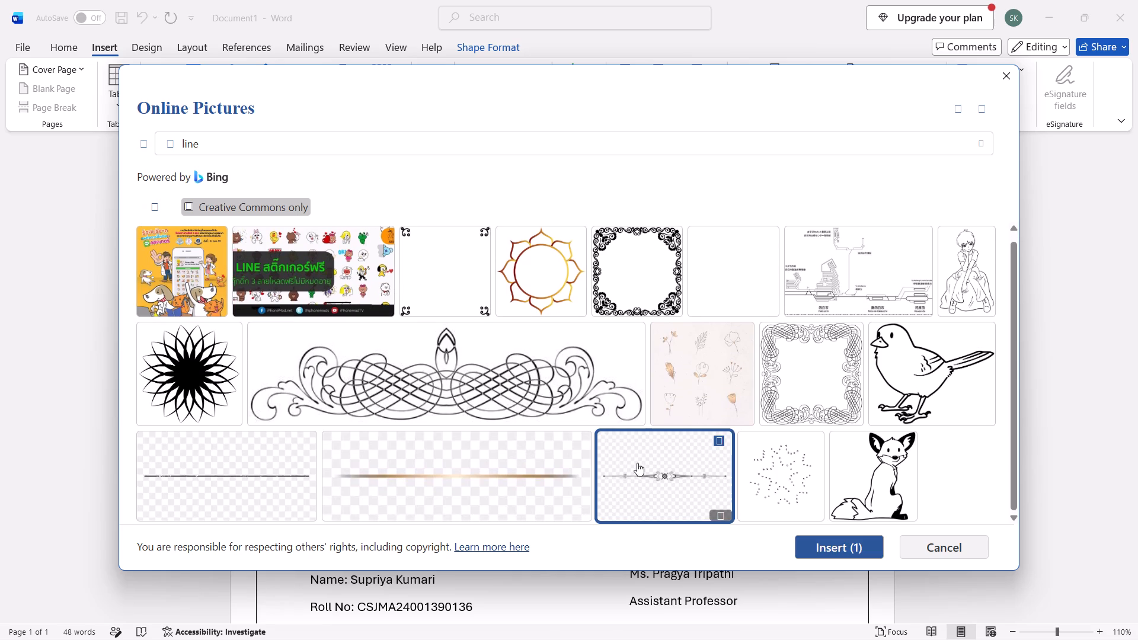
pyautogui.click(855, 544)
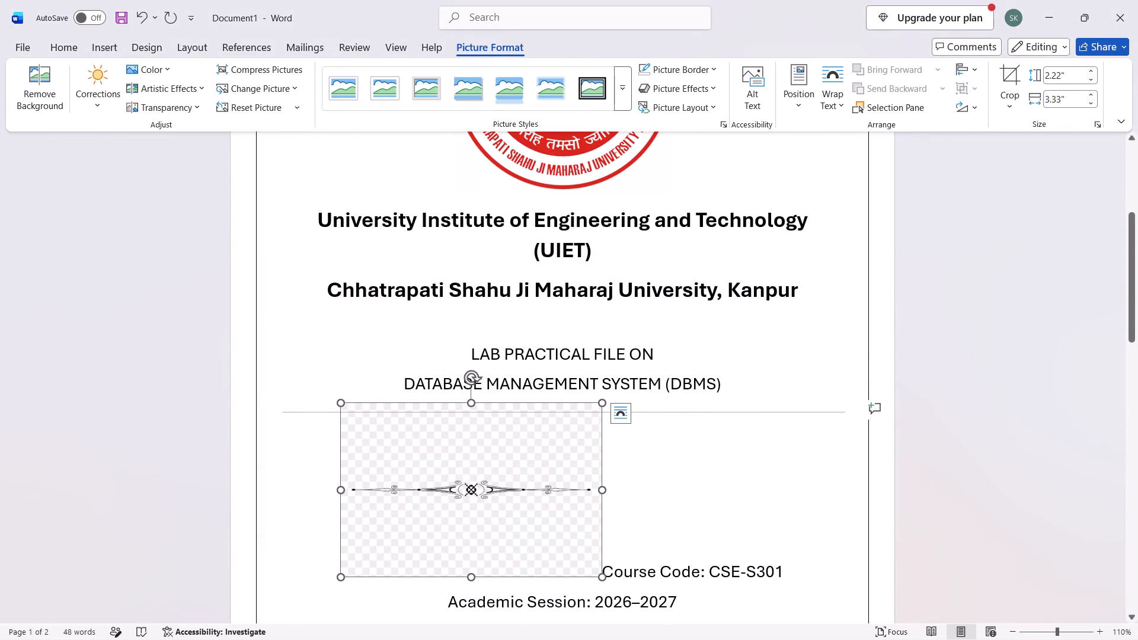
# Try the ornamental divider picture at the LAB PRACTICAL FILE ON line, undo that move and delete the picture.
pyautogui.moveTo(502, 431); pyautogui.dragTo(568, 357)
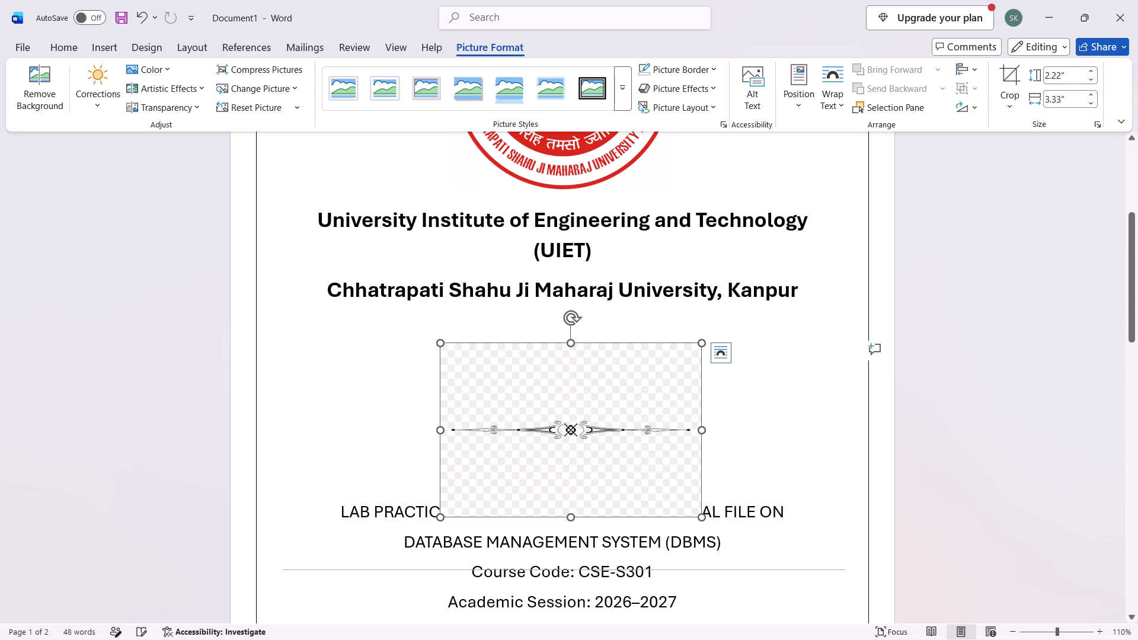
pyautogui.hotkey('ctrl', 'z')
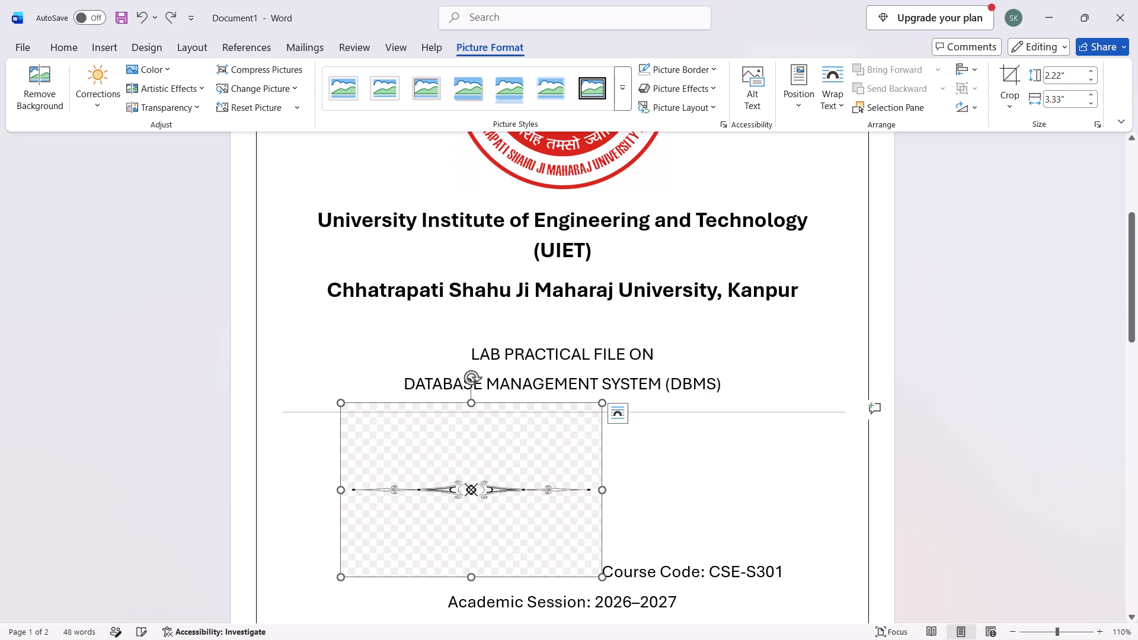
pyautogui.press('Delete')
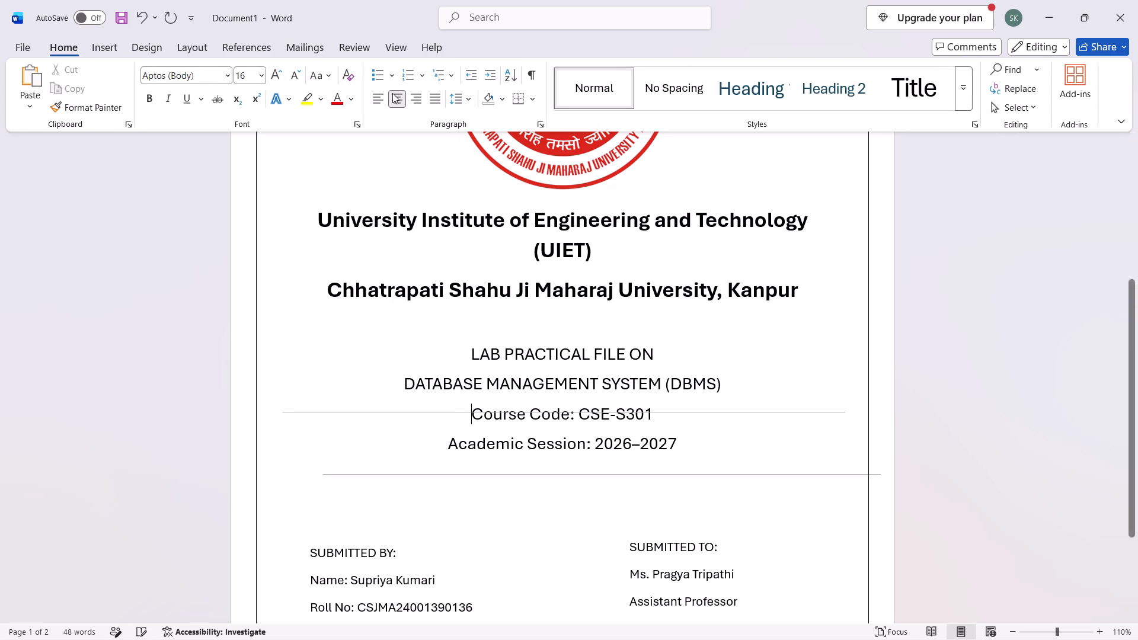
# Search the stock images for "line".
pyautogui.click(98, 46)
pyautogui.click(158, 101)
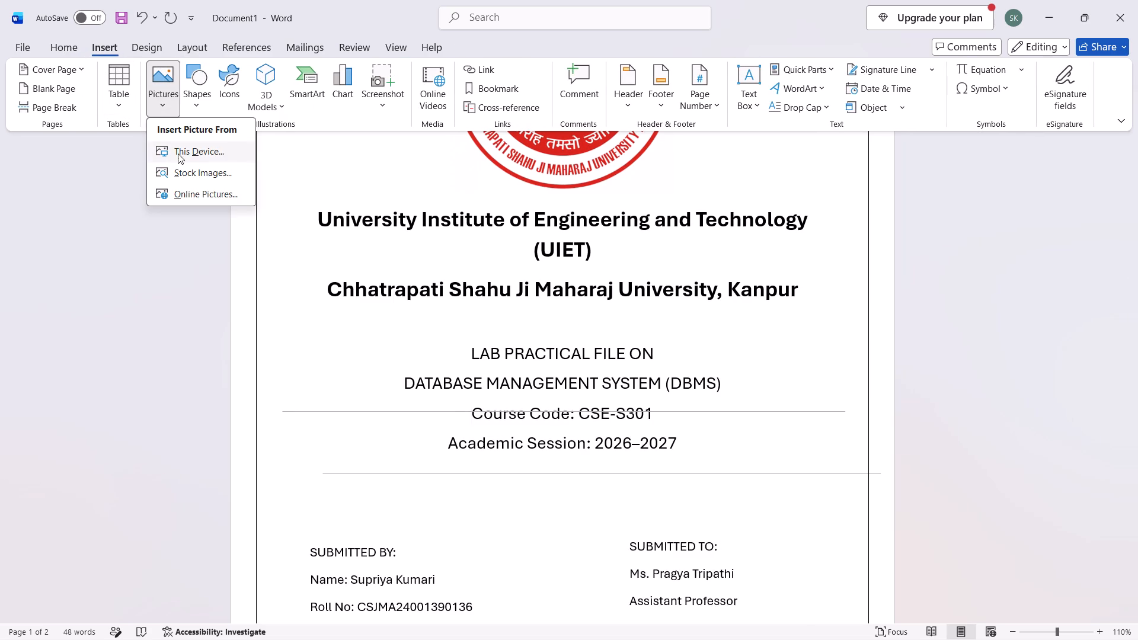
pyautogui.click(181, 167)
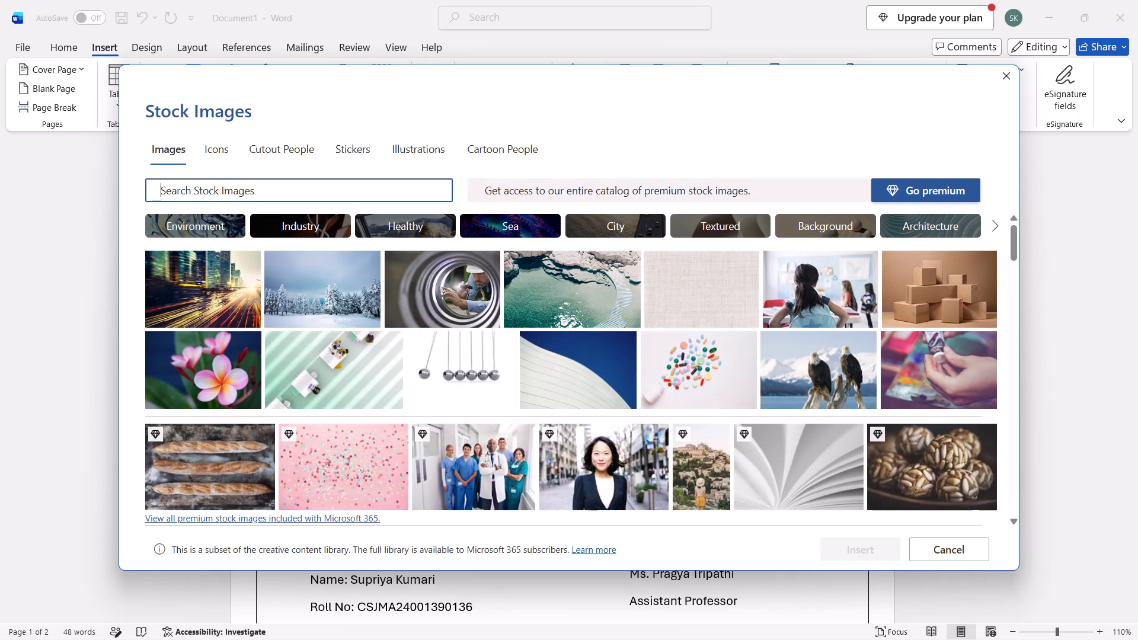
pyautogui.write('line')
pyautogui.press('Return')
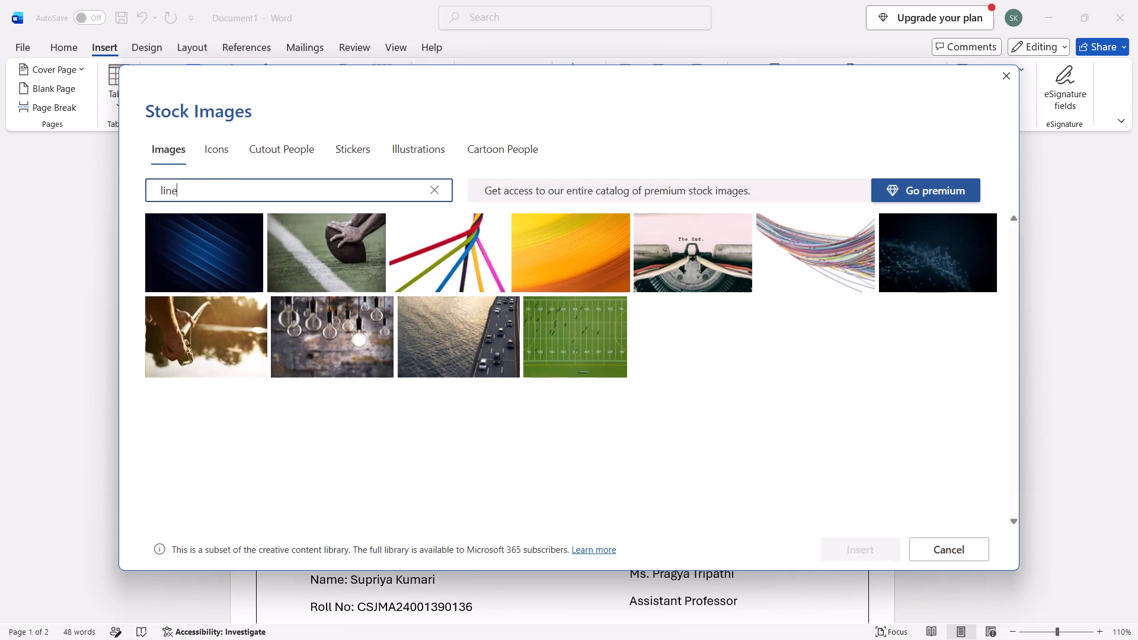
# Search the stock images for "border" and close the image library without inserting anything.
pyautogui.press('BackSpace')
pyautogui.press('BackSpace')
pyautogui.press('BackSpace')
pyautogui.press('BackSpace')
pyautogui.press('BackSpace')
pyautogui.write('borx')
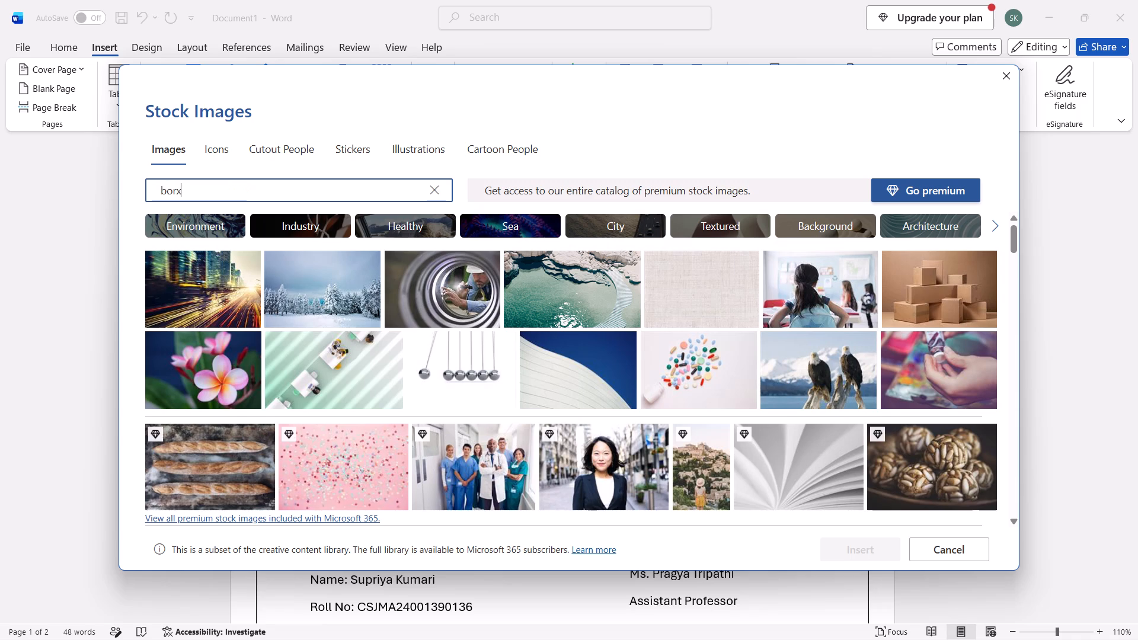
pyautogui.press('BackSpace')
pyautogui.write('der')
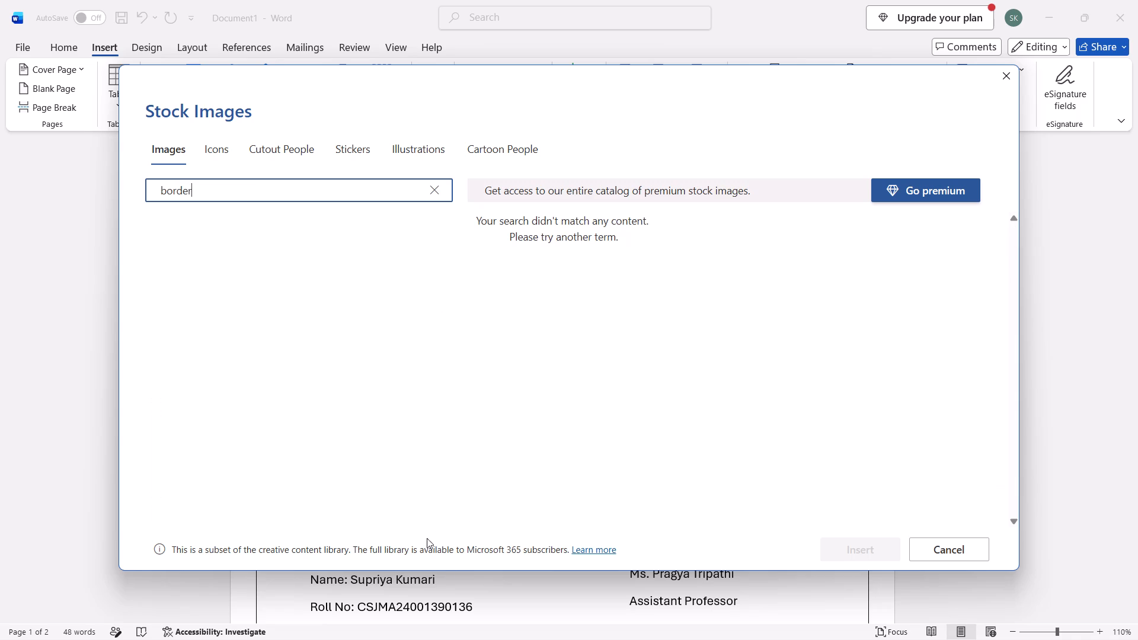
pyautogui.click(1011, 73)
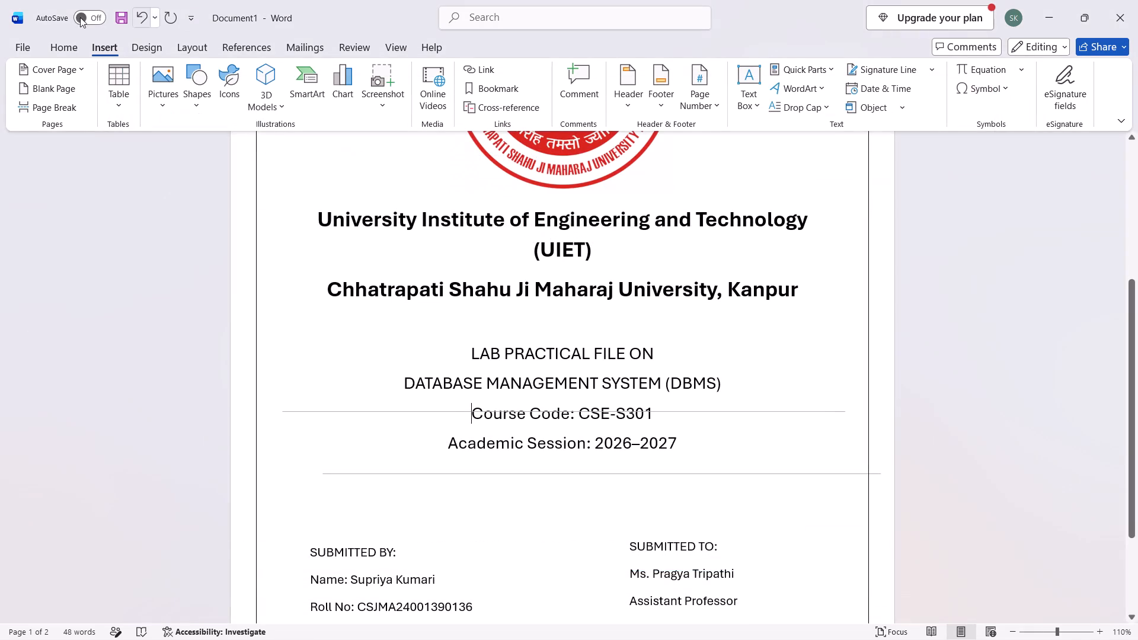
# Search online pictures for "border".
pyautogui.click(165, 93)
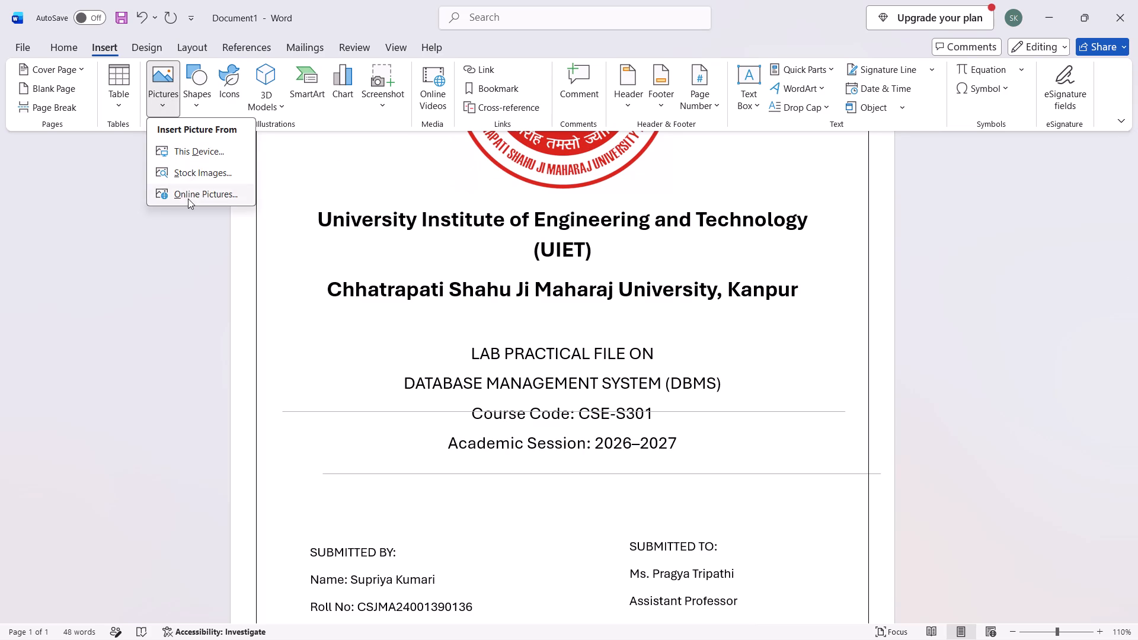
pyautogui.click(188, 199)
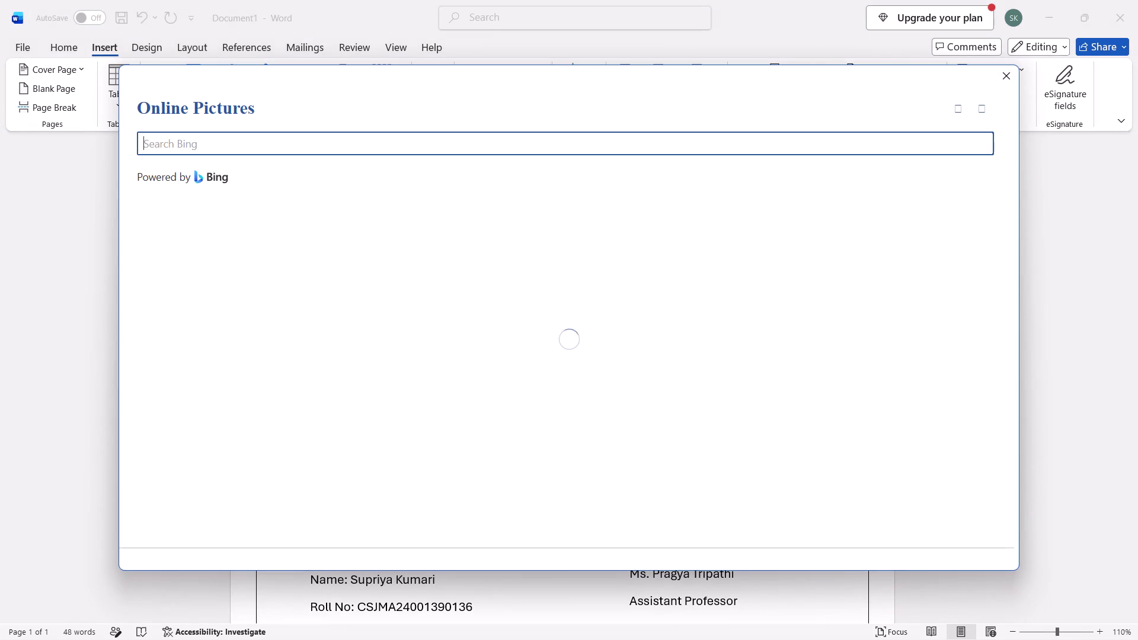
pyautogui.write('border')
pyautogui.press('Return')
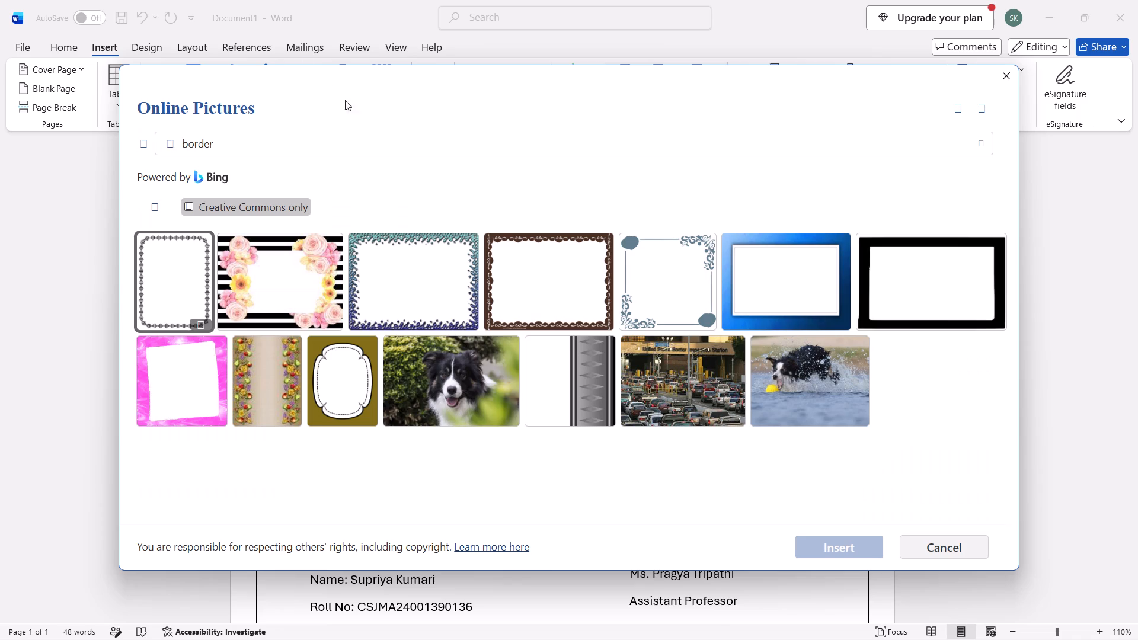
# Search online pictures for "border line".
pyautogui.click(338, 139)
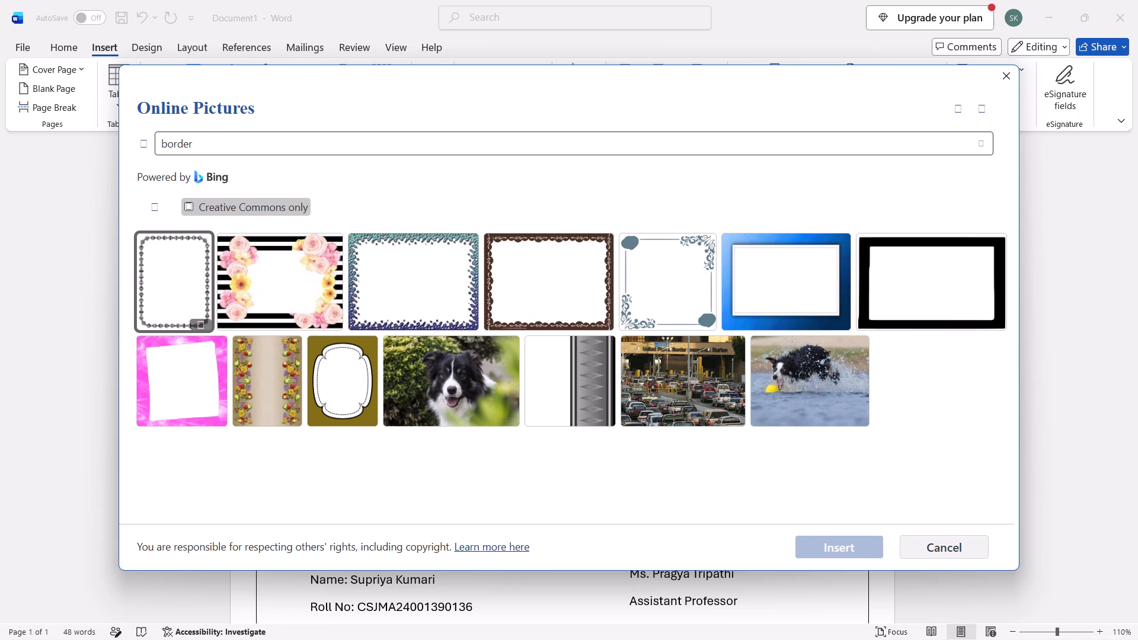
pyautogui.click(338, 139)
pyautogui.click(338, 139)
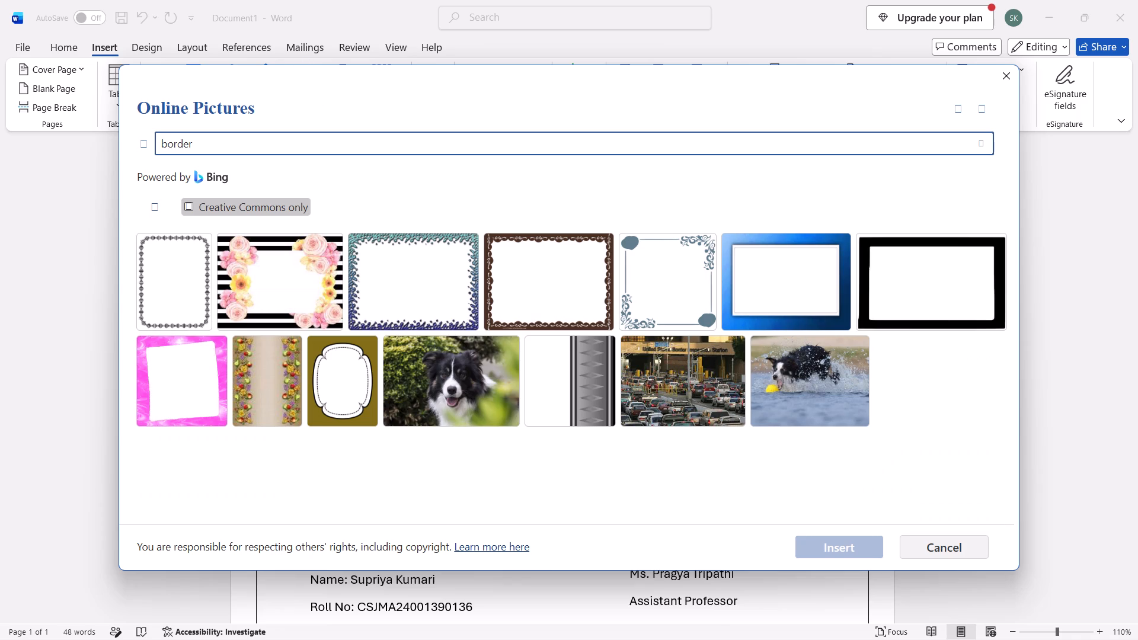
pyautogui.press('space')
pyautogui.write('line')
pyautogui.press('Return')
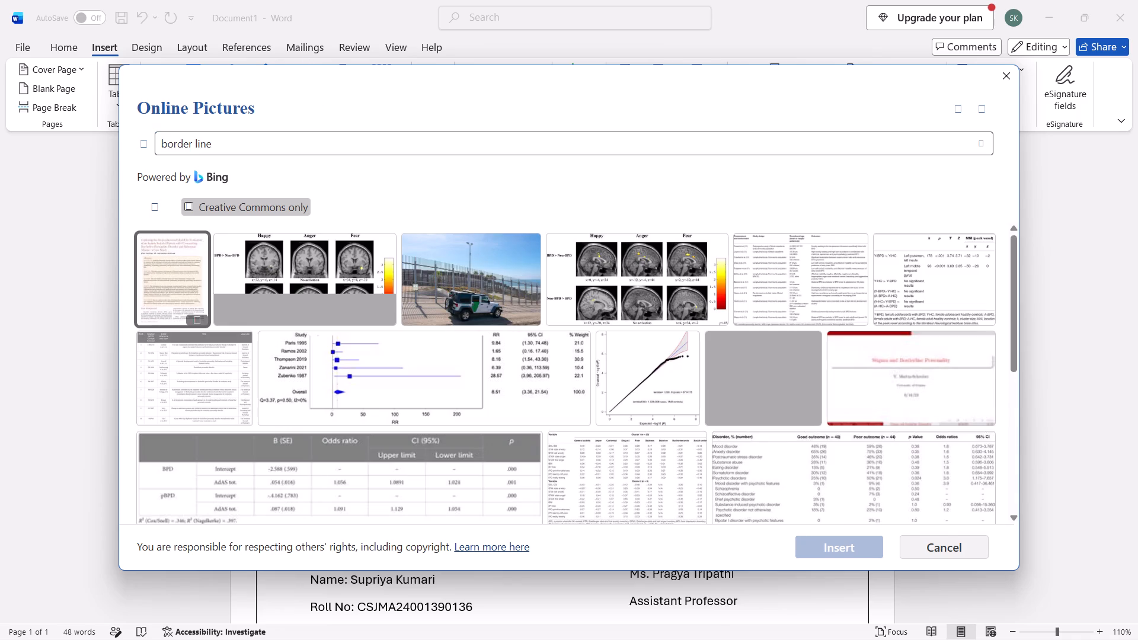
# Insert two pictures from the results: the set of four stacked ornamental dividers and the black swirl flourish divider.
pyautogui.scroll(-4, 511, 375)
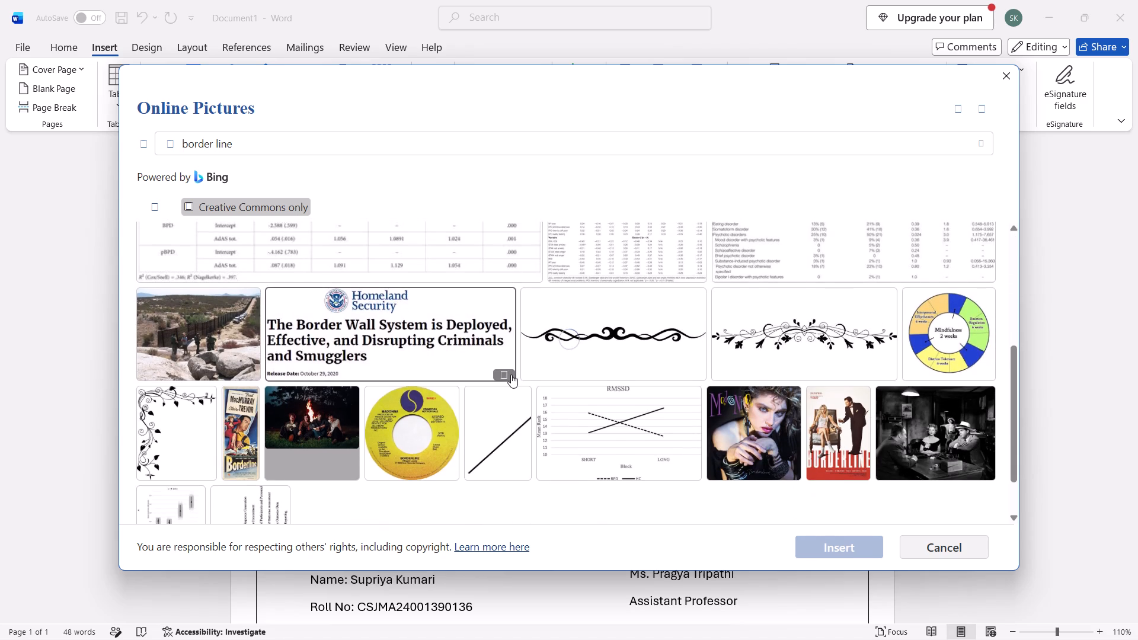
pyautogui.scroll(-2, 511, 375)
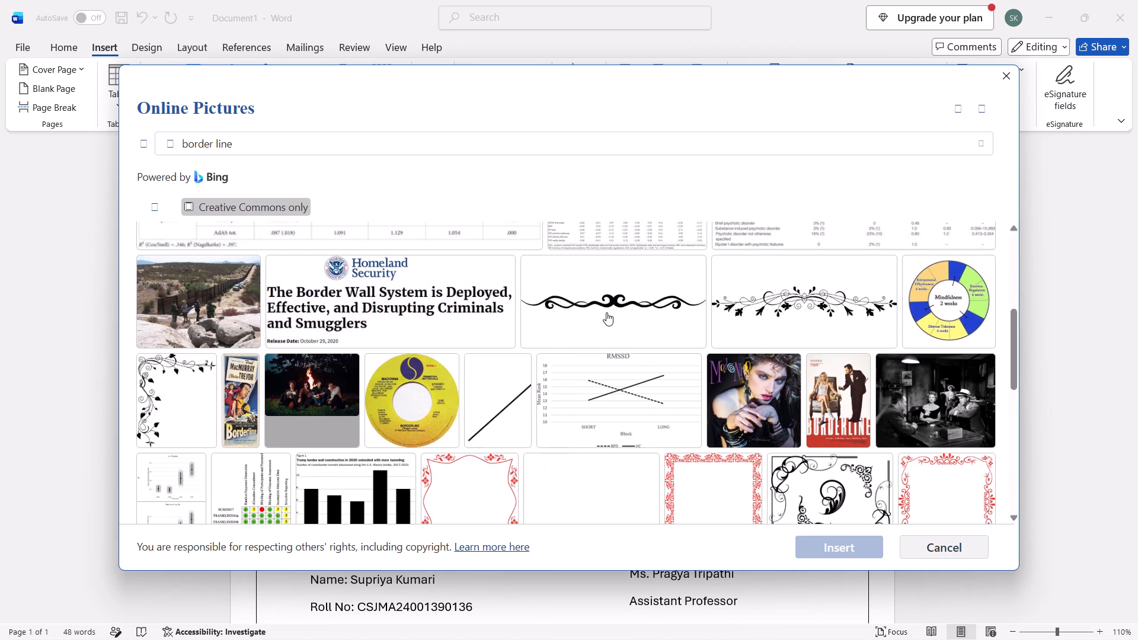
pyautogui.scroll(-2, 606, 312)
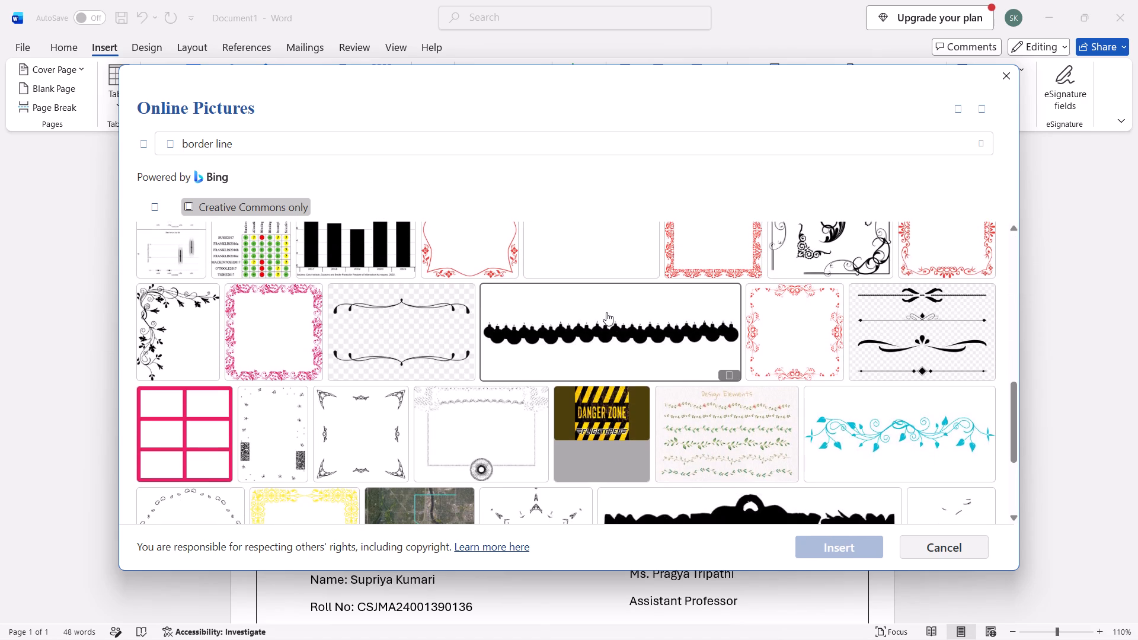
pyautogui.scroll(-2, 606, 312)
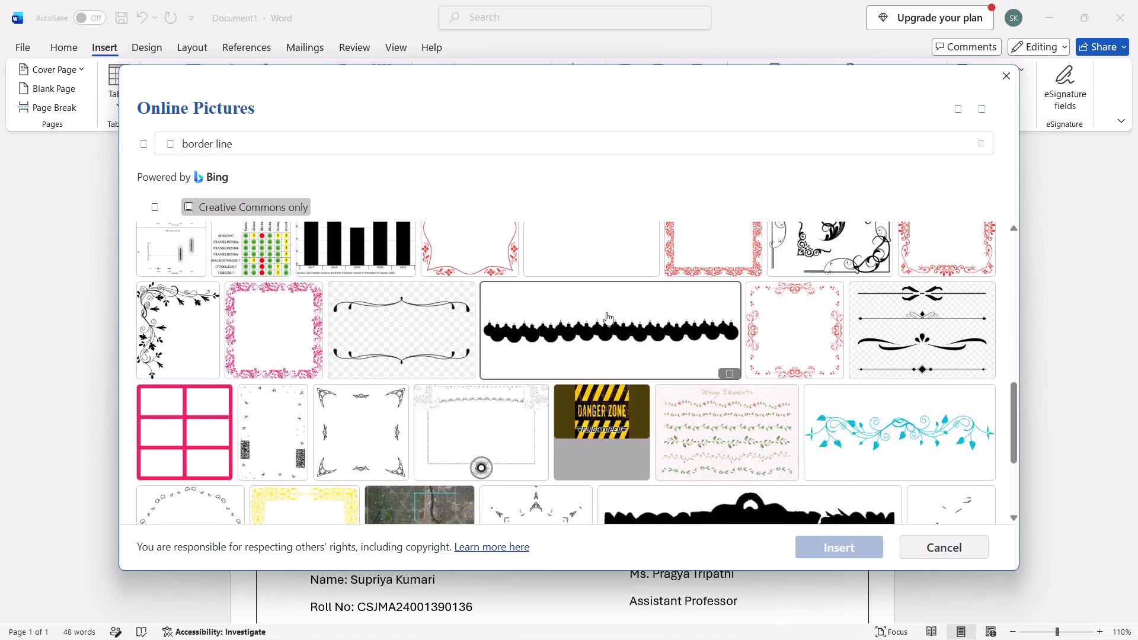
pyautogui.scroll(-1, 606, 312)
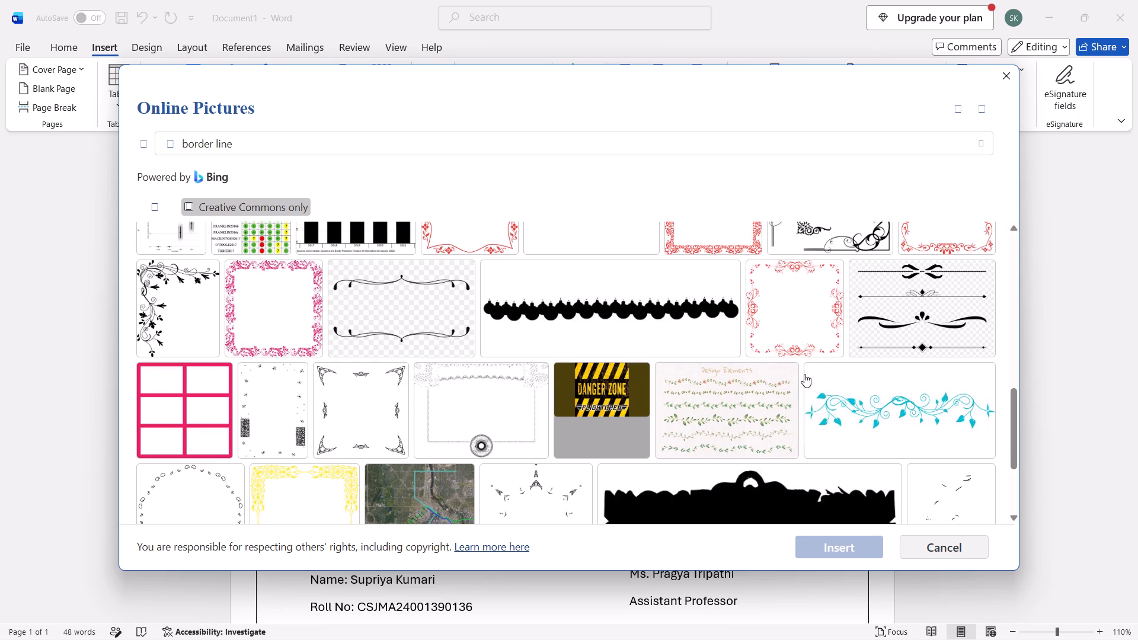
pyautogui.click(902, 347)
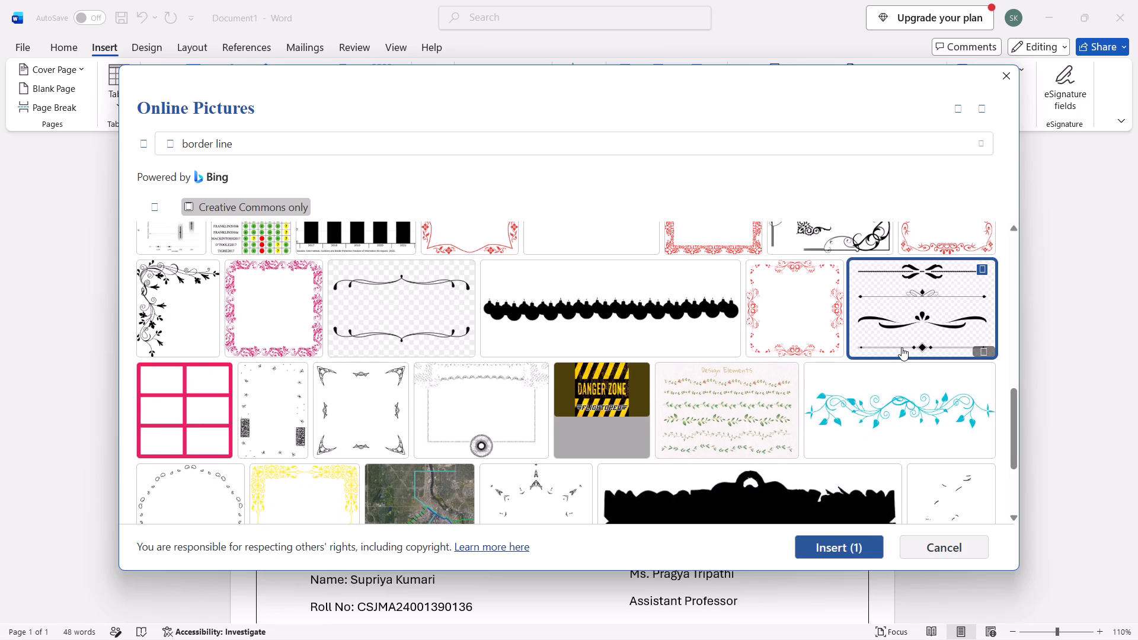
pyautogui.scroll(6, 648, 350)
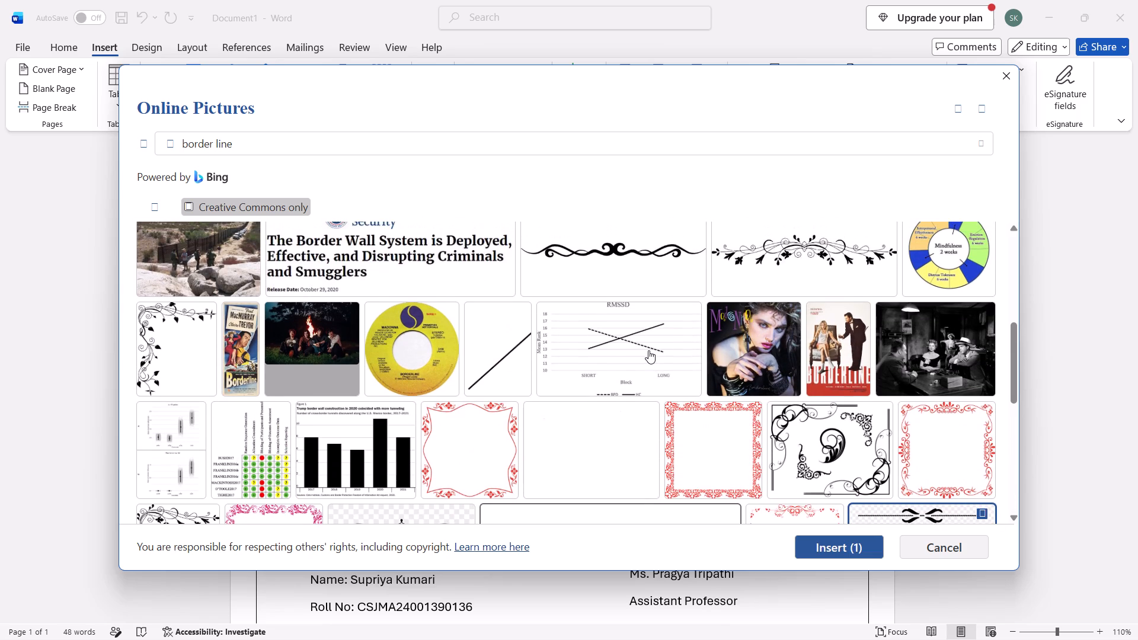
pyautogui.scroll(1, 648, 350)
pyautogui.click(626, 309)
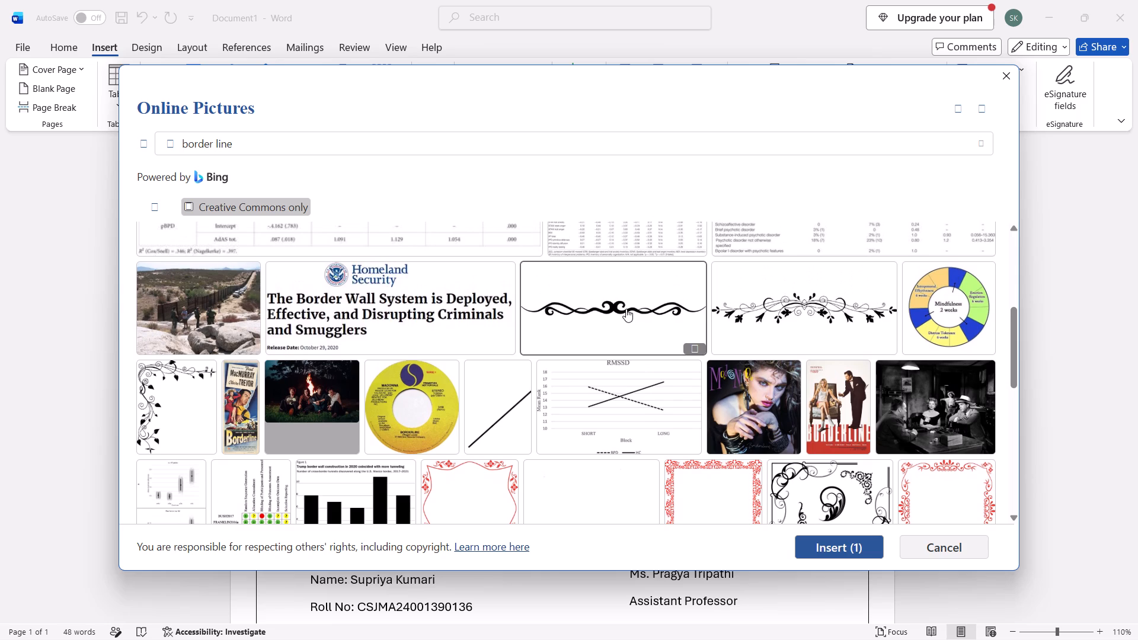
pyautogui.scroll(-1, 618, 282)
pyautogui.click(618, 282)
pyautogui.click(689, 347)
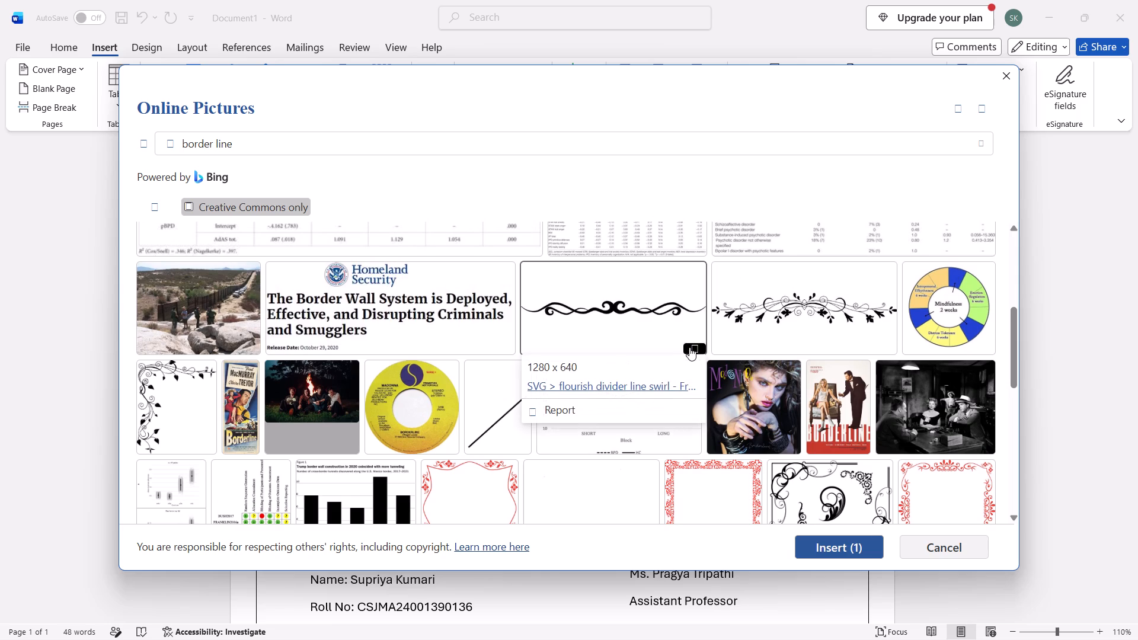
pyautogui.click(622, 330)
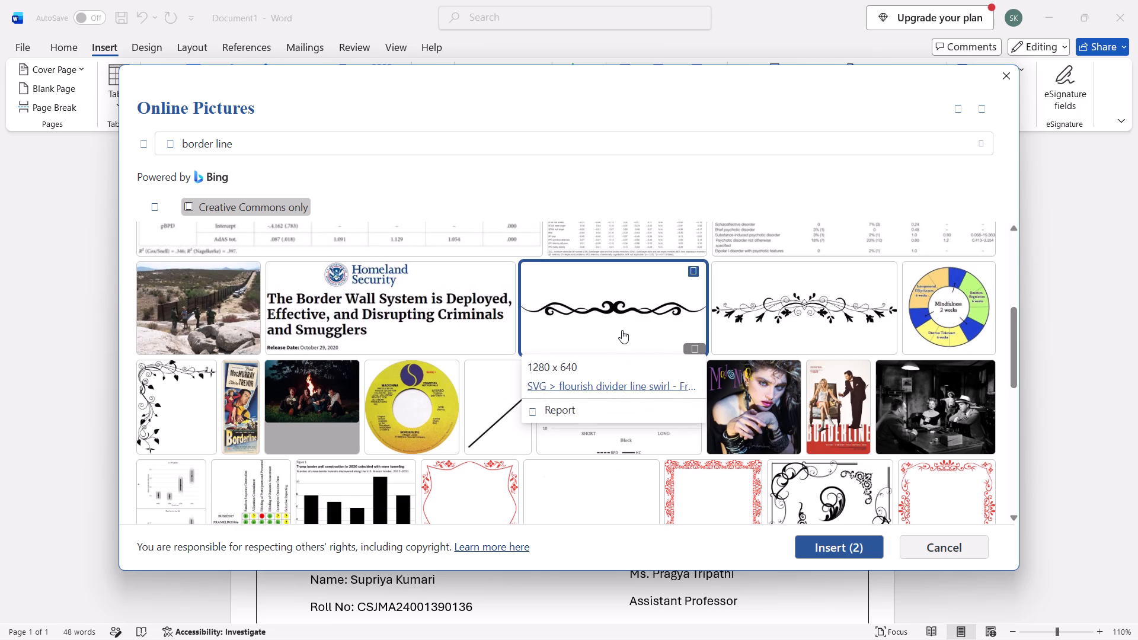
pyautogui.scroll(-8, 622, 330)
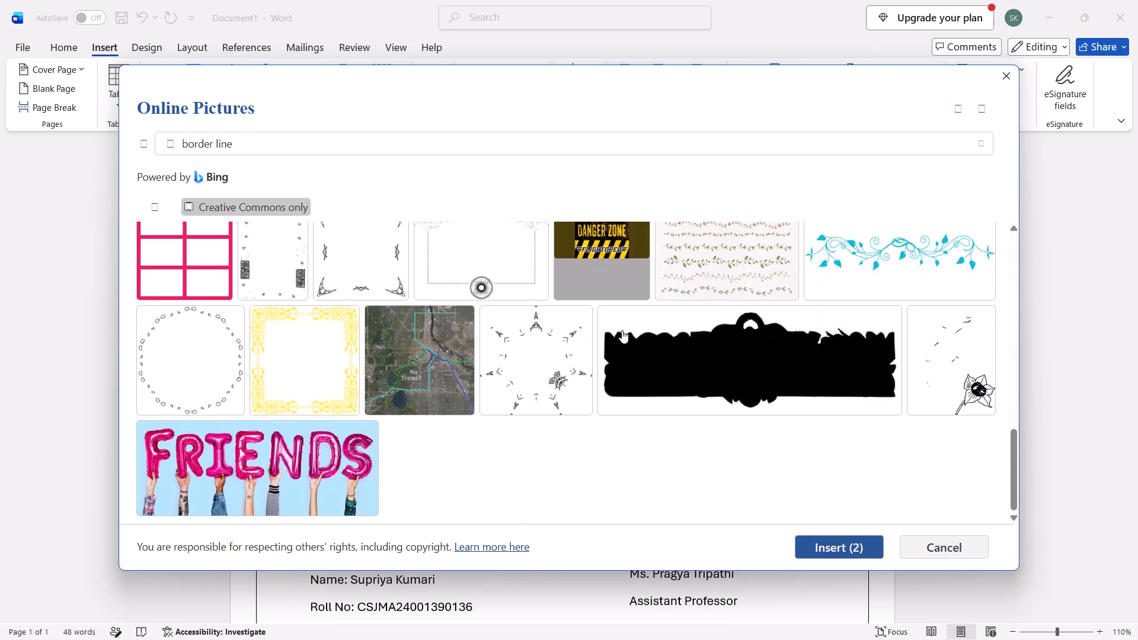
pyautogui.scroll(-2, 622, 330)
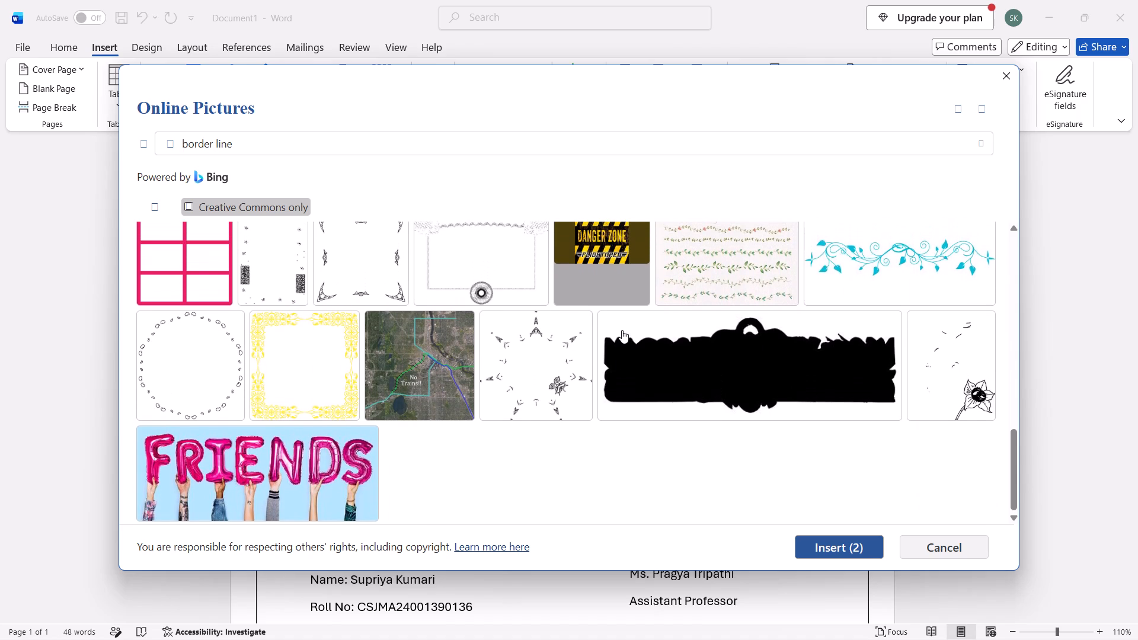
pyautogui.click(817, 558)
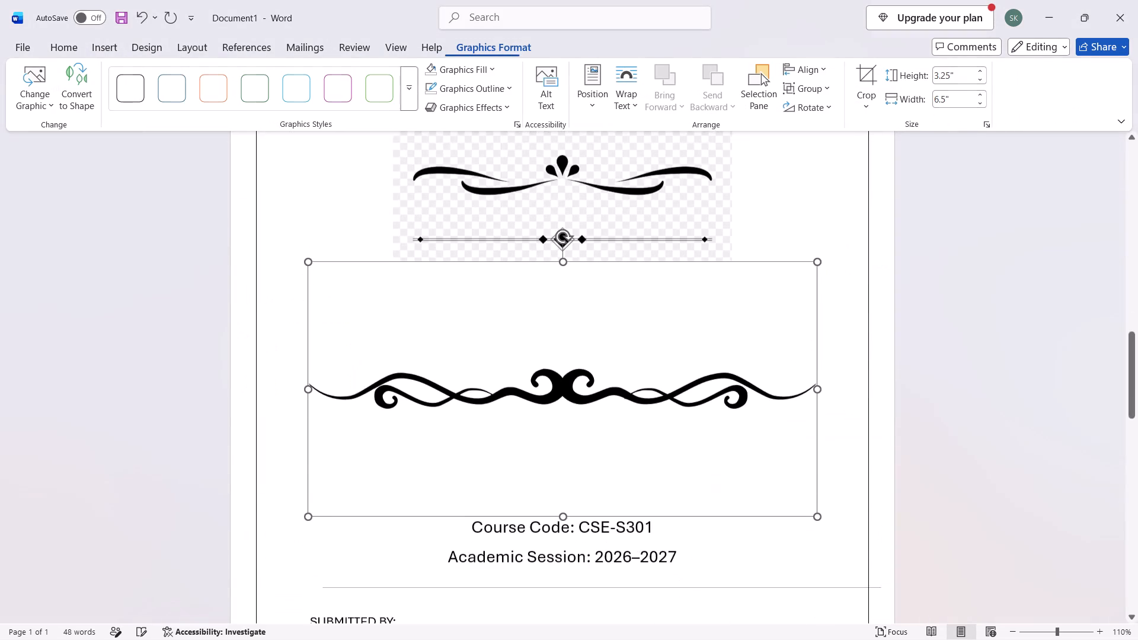
# Examine how the two inserted divider pictures sit on the pages relative to the course details.
pyautogui.scroll(-2, 737, 409)
pyautogui.scroll(5, 737, 409)
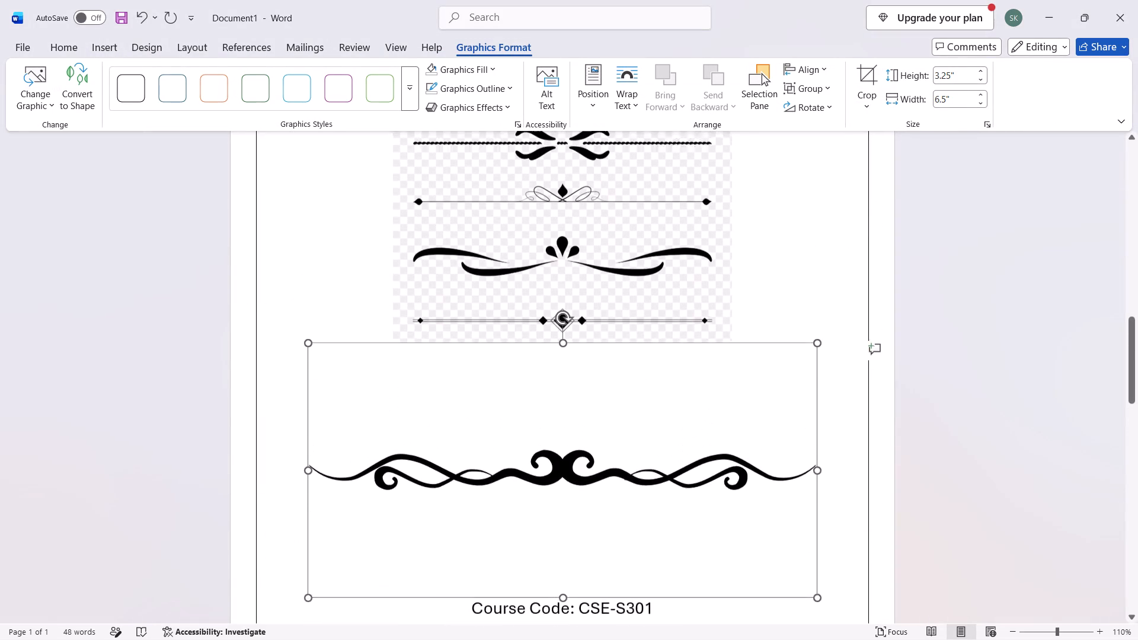
pyautogui.click(533, 255)
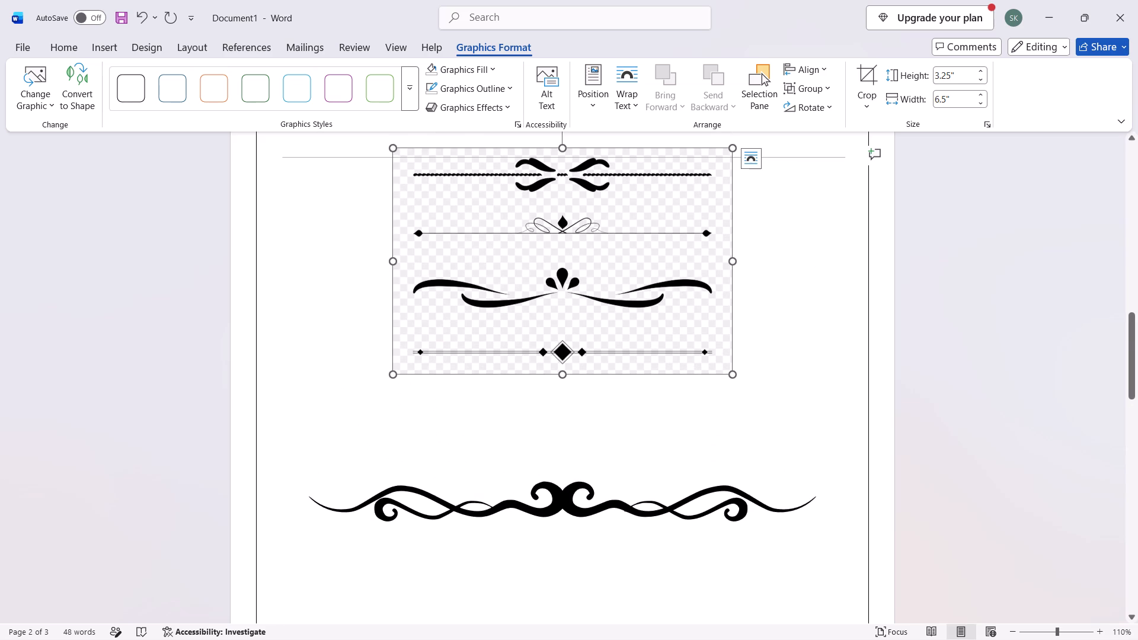
pyautogui.scroll(-5, 533, 255)
pyautogui.scroll(1, 533, 255)
pyautogui.scroll(-3, 533, 257)
pyautogui.scroll(5, 533, 257)
pyautogui.scroll(-1, 533, 257)
pyautogui.scroll(1, 533, 257)
pyautogui.scroll(-1, 533, 257)
pyautogui.scroll(1, 533, 257)
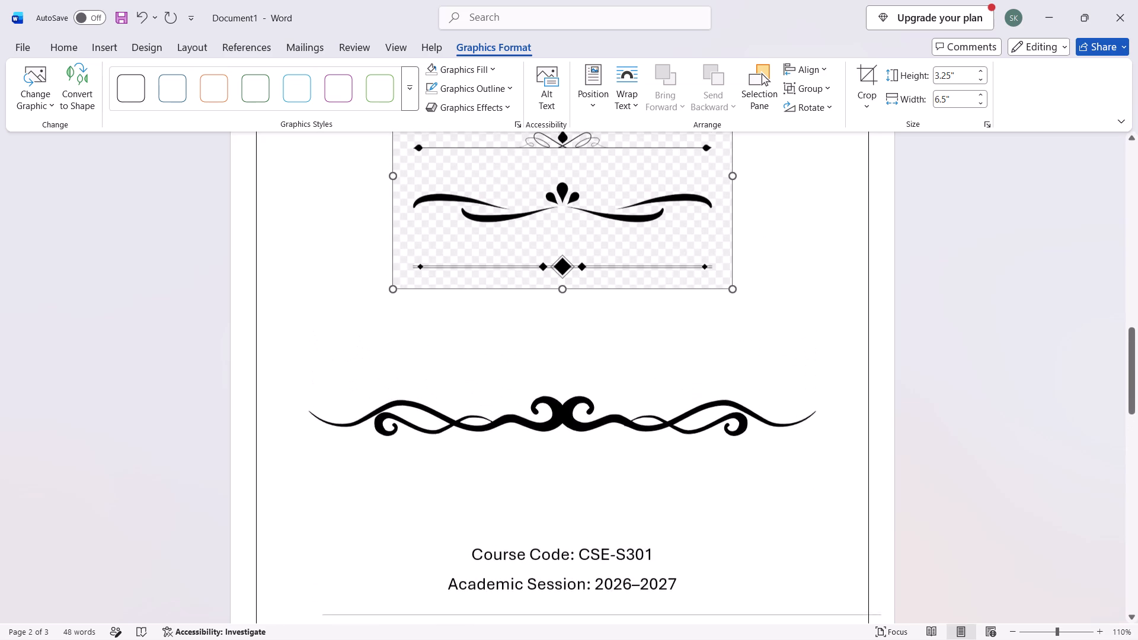
pyautogui.scroll(6, 533, 257)
pyautogui.scroll(-2, 533, 257)
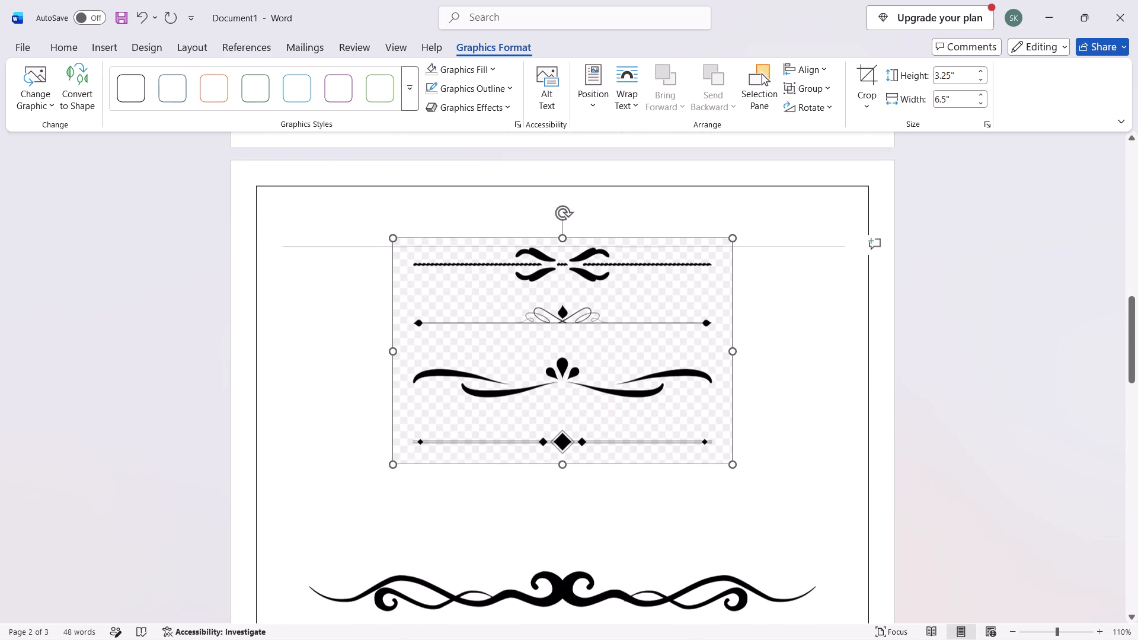
pyautogui.scroll(-1, 533, 257)
pyautogui.scroll(1, 533, 257)
pyautogui.scroll(-2, 533, 257)
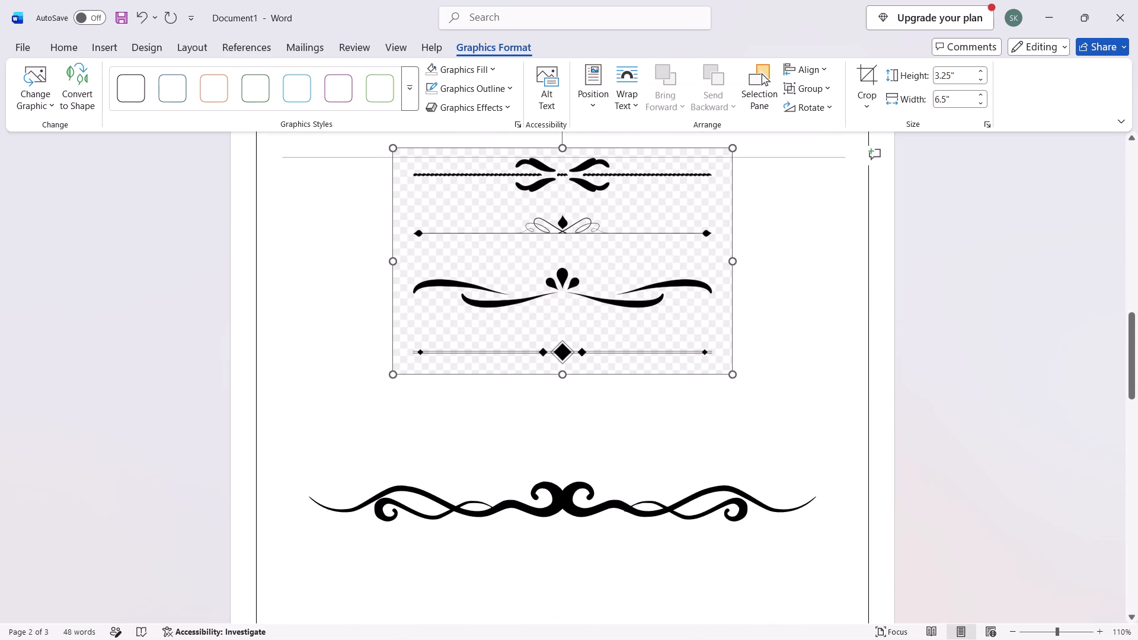
# Crop the four-divider picture to its second ornament, the thin line with central scrollwork, about 0.39" high and 4.33" wide.
pyautogui.moveTo(533, 257); pyautogui.dragTo(576, 233)
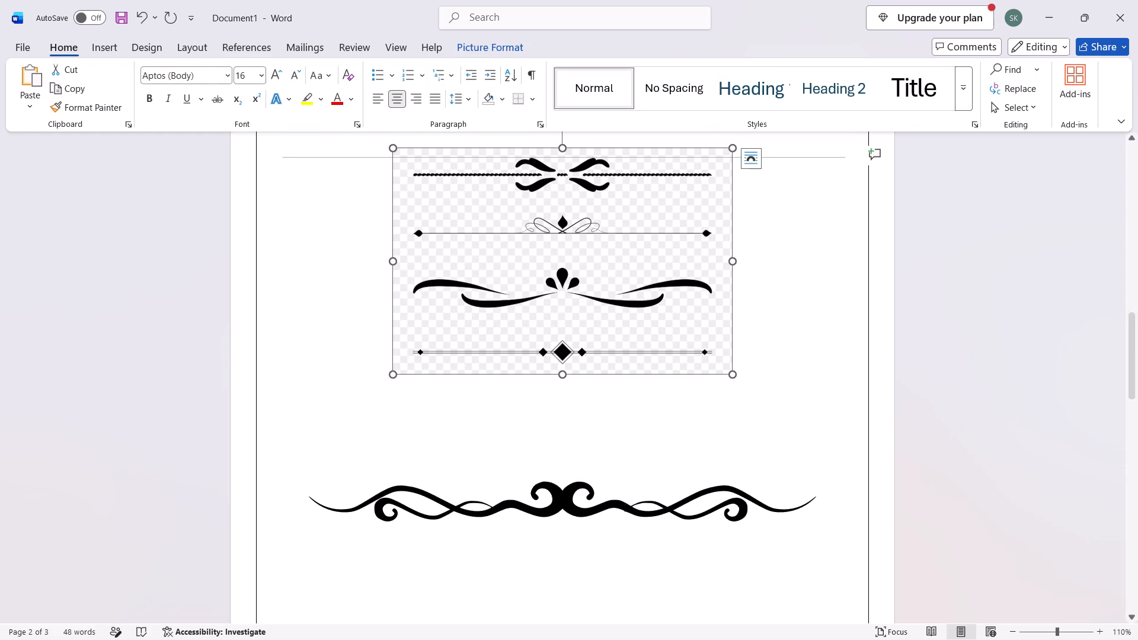
pyautogui.rightClick(653, 196)
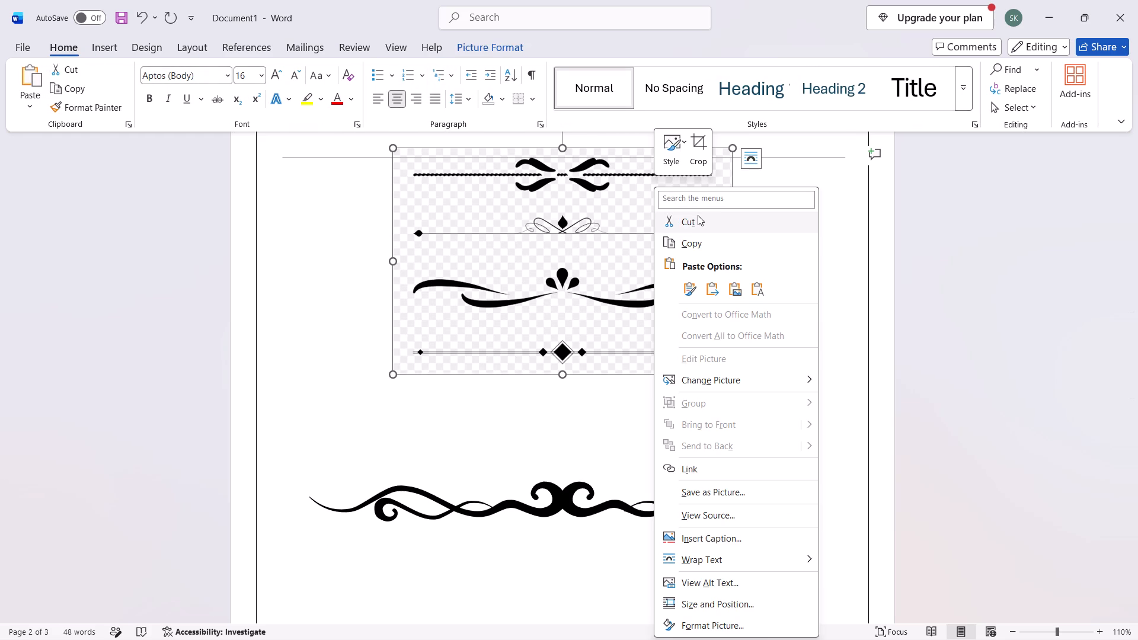
pyautogui.click(702, 149)
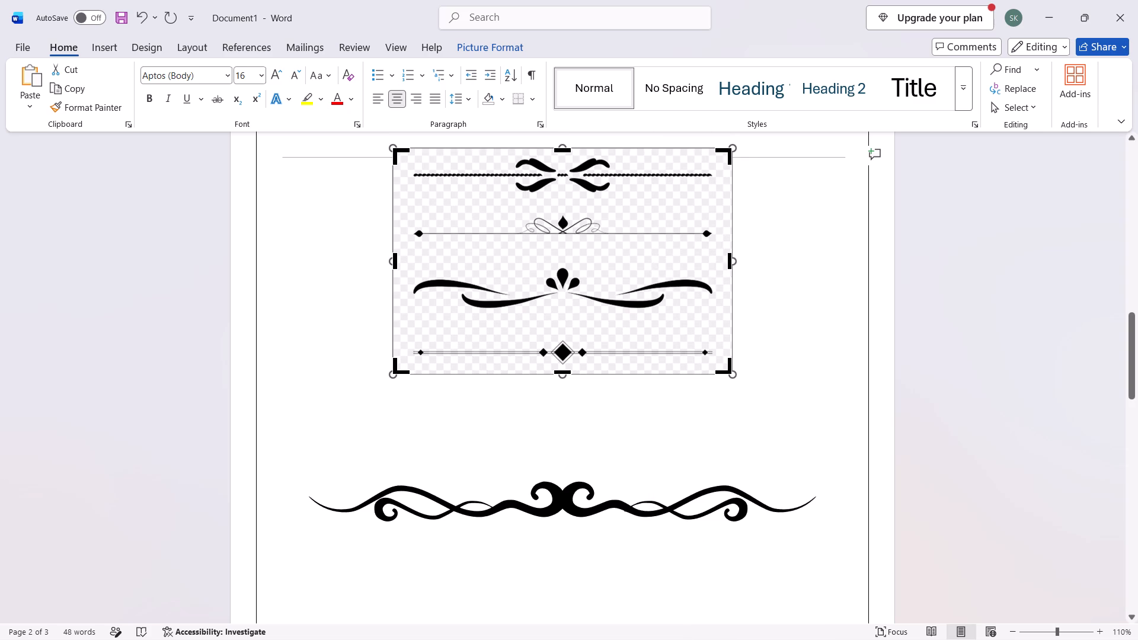
pyautogui.moveTo(565, 373); pyautogui.dragTo(578, 247)
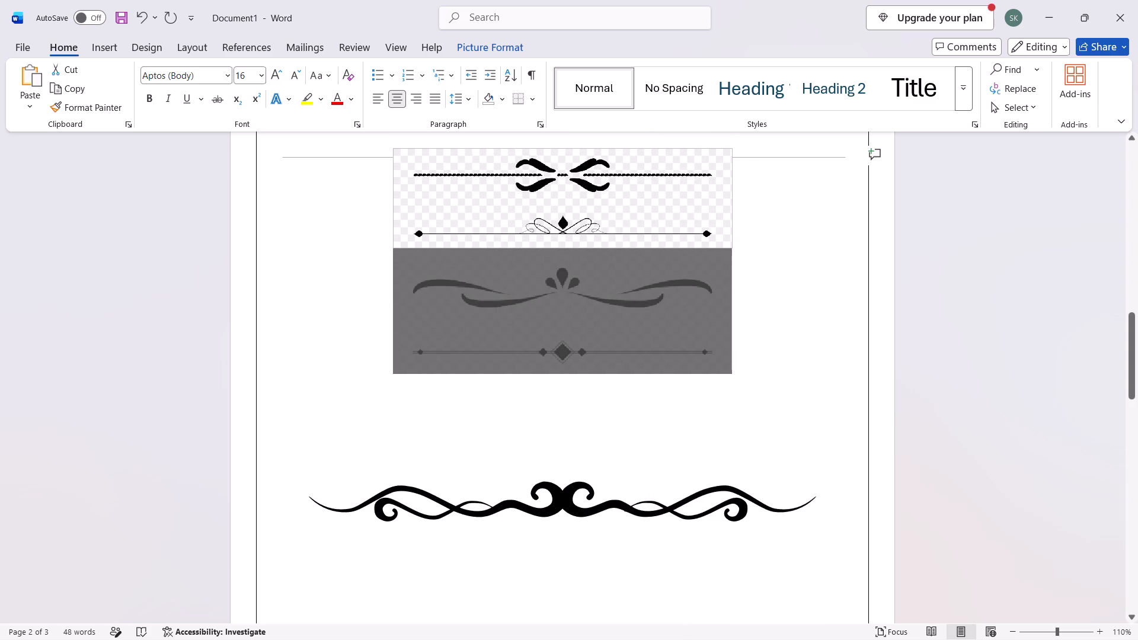
pyautogui.moveTo(578, 247); pyautogui.dragTo(582, 243)
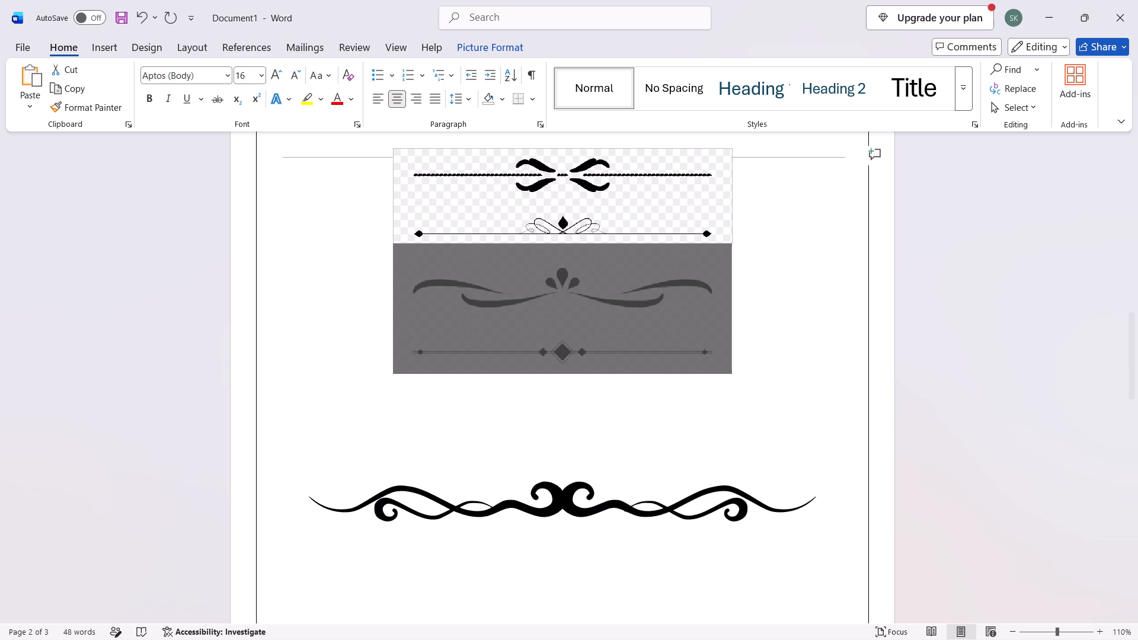
pyautogui.moveTo(582, 243); pyautogui.dragTo(594, 341)
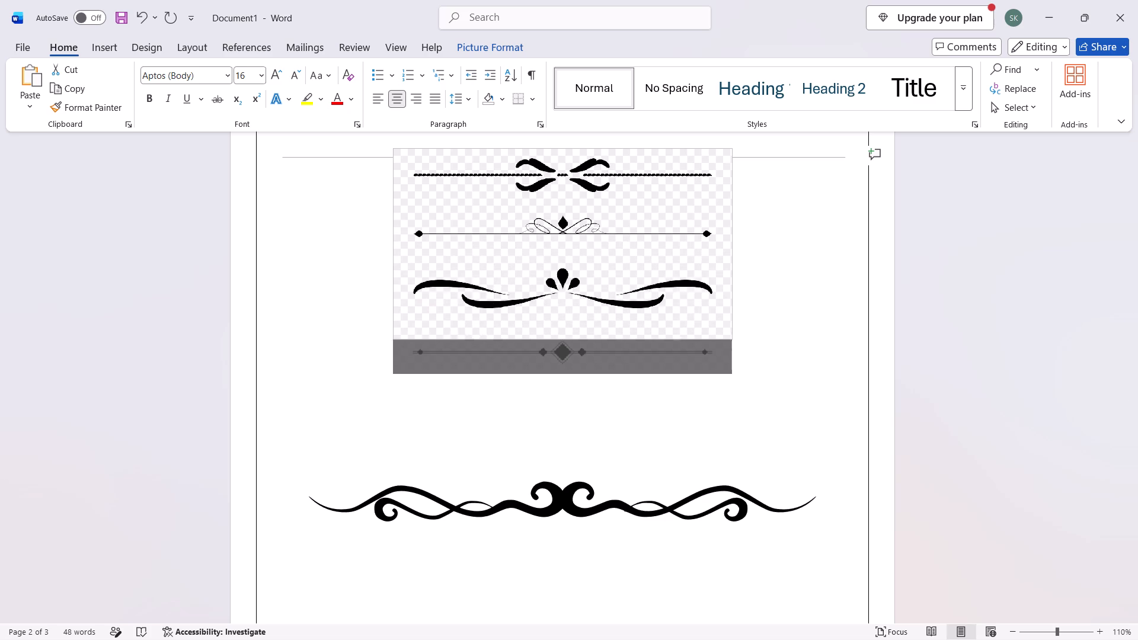
pyautogui.moveTo(594, 341); pyautogui.dragTo(618, 237)
pyautogui.moveTo(560, 148); pyautogui.dragTo(566, 234)
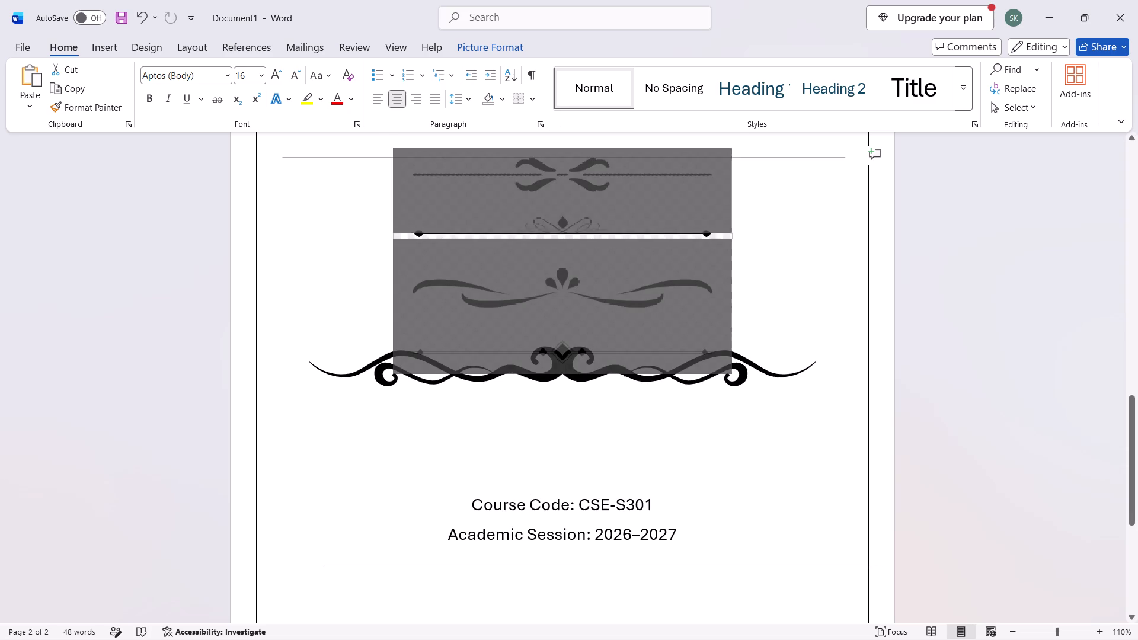
pyautogui.moveTo(566, 234); pyautogui.dragTo(576, 208)
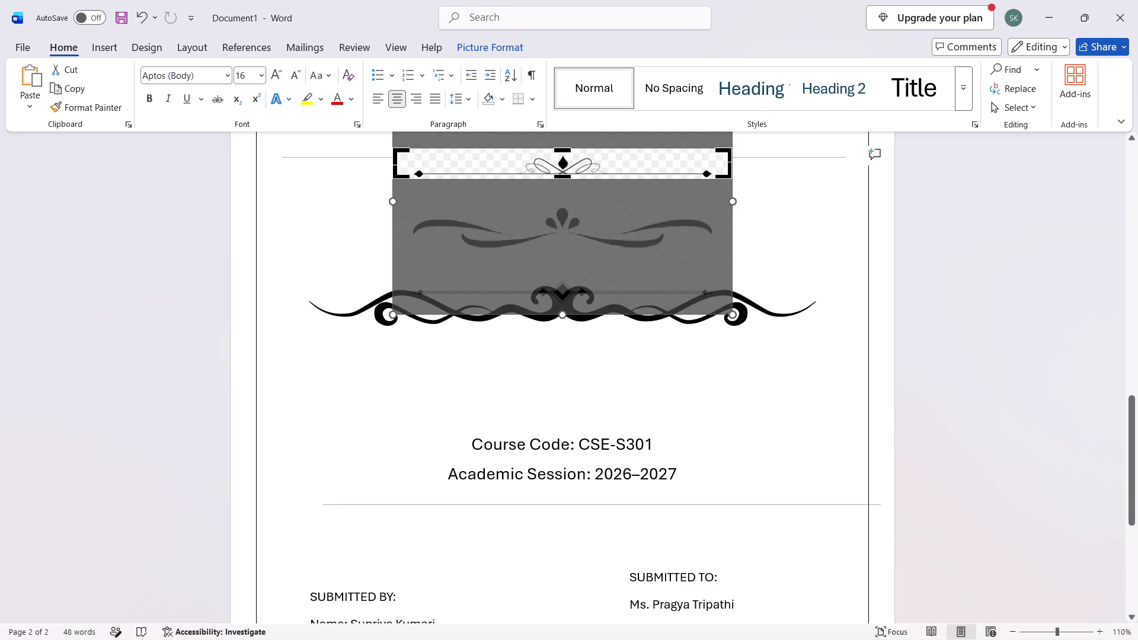
pyautogui.click(859, 262)
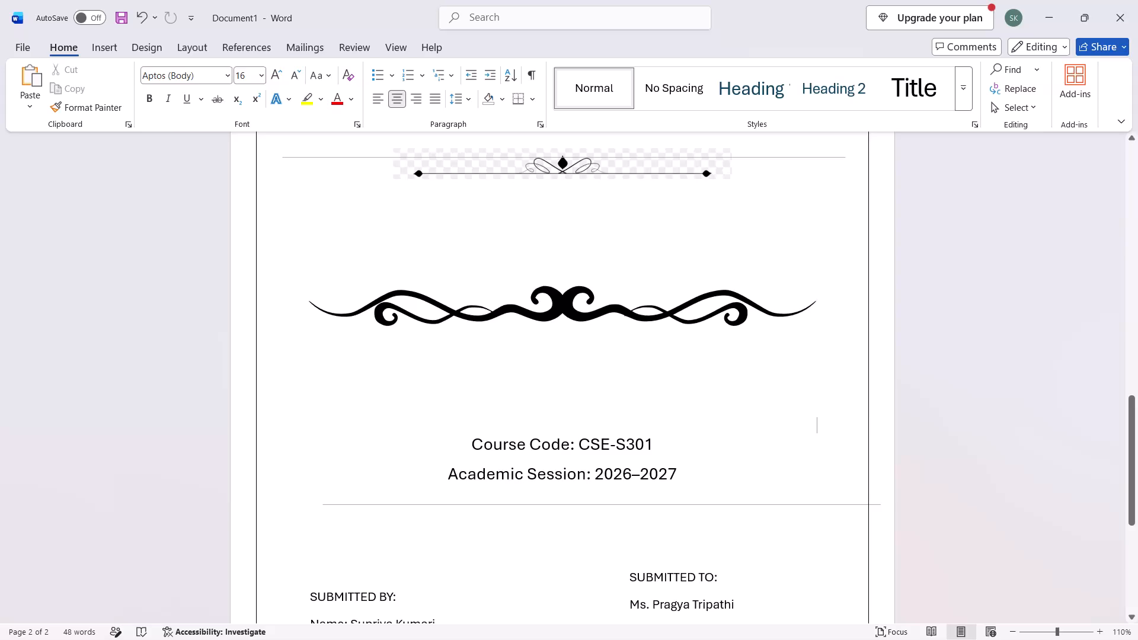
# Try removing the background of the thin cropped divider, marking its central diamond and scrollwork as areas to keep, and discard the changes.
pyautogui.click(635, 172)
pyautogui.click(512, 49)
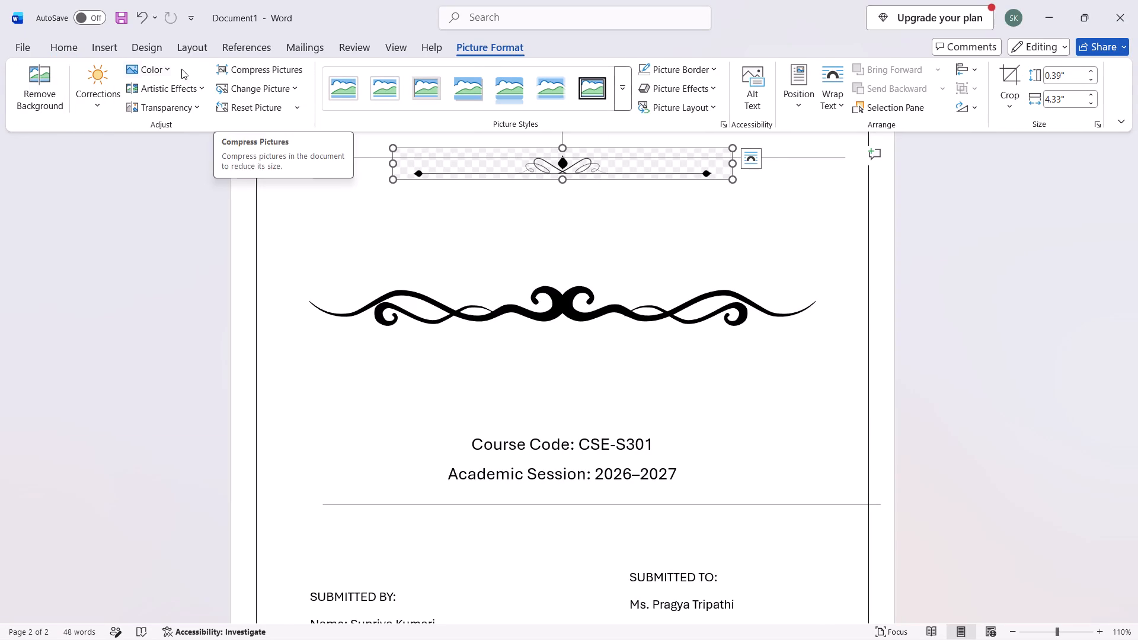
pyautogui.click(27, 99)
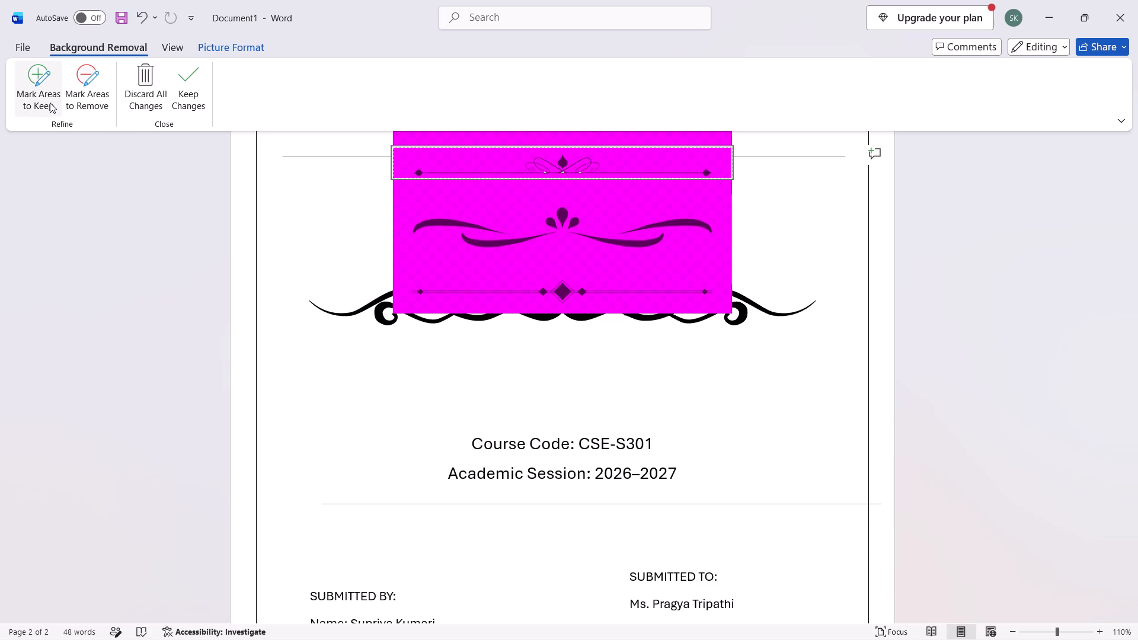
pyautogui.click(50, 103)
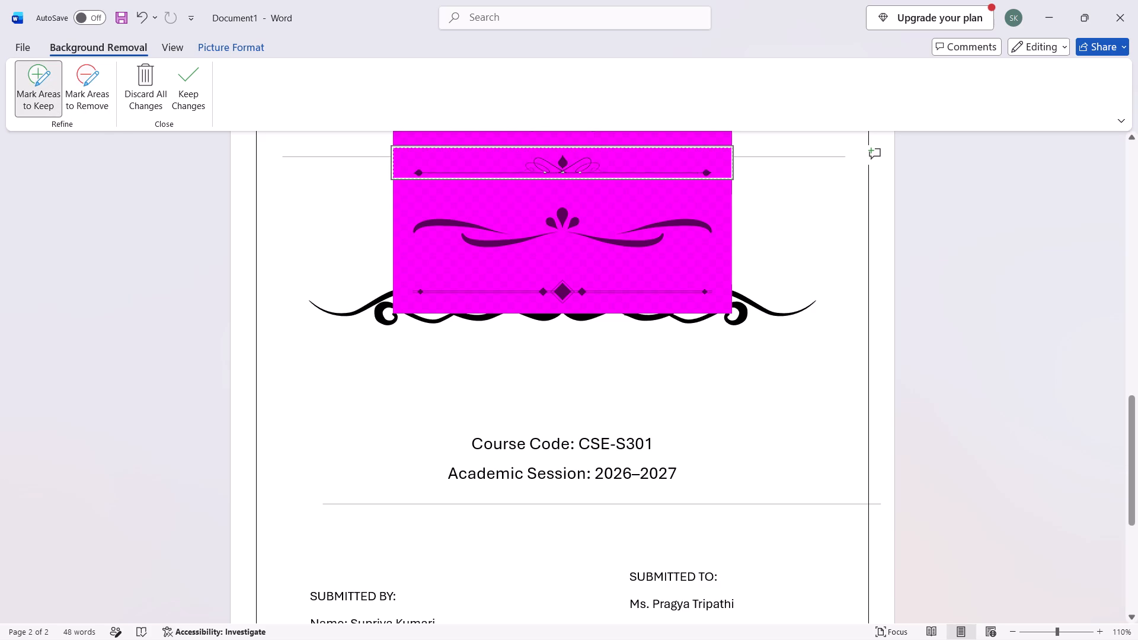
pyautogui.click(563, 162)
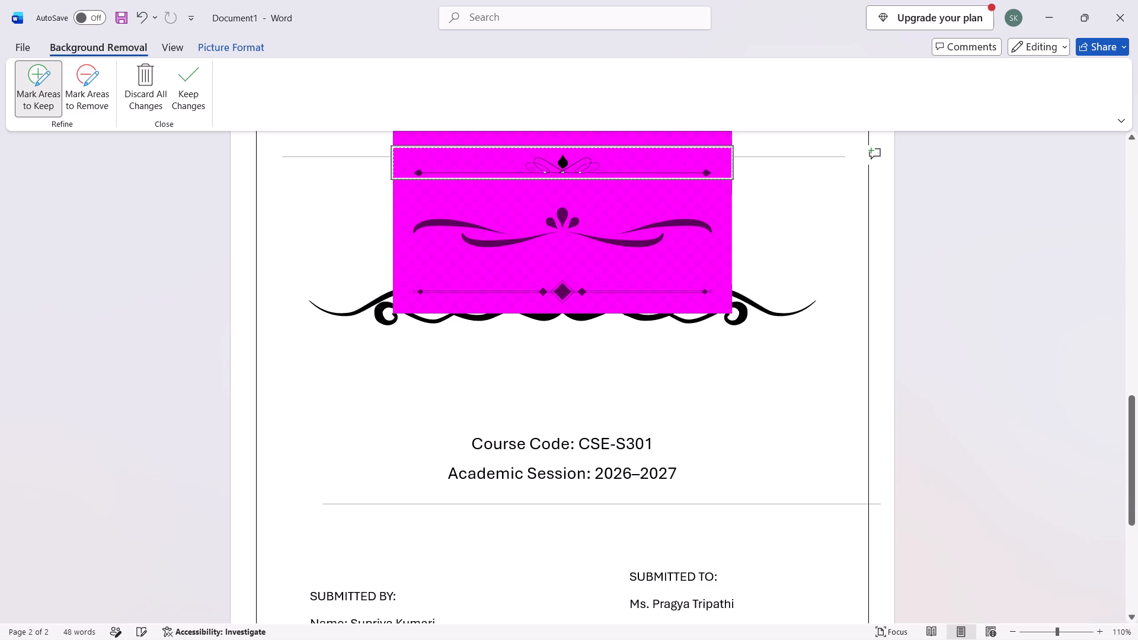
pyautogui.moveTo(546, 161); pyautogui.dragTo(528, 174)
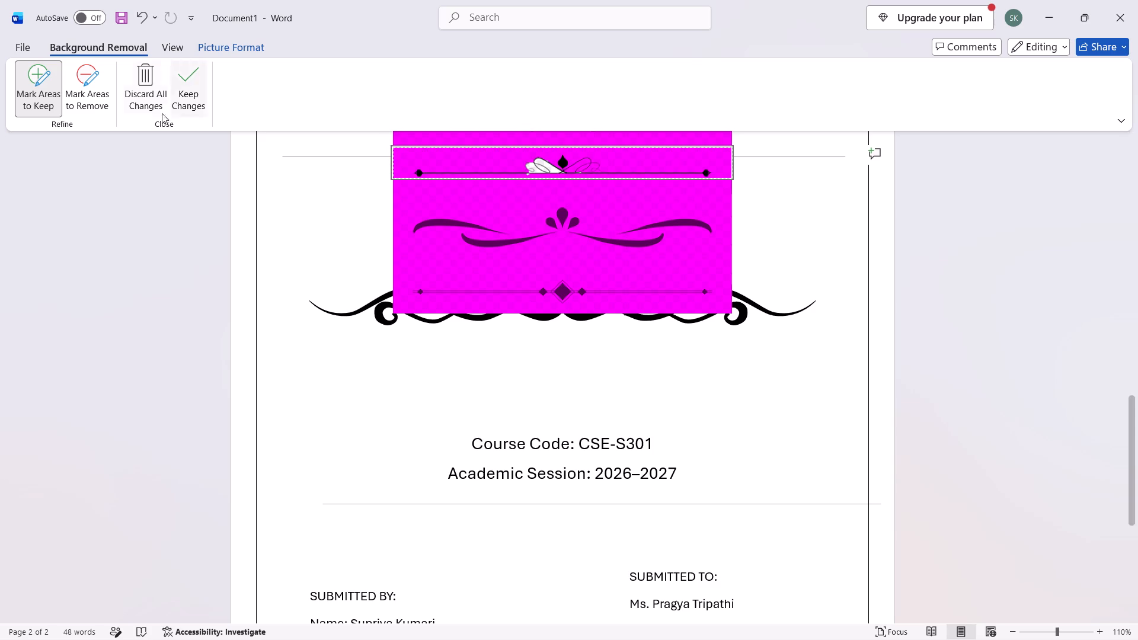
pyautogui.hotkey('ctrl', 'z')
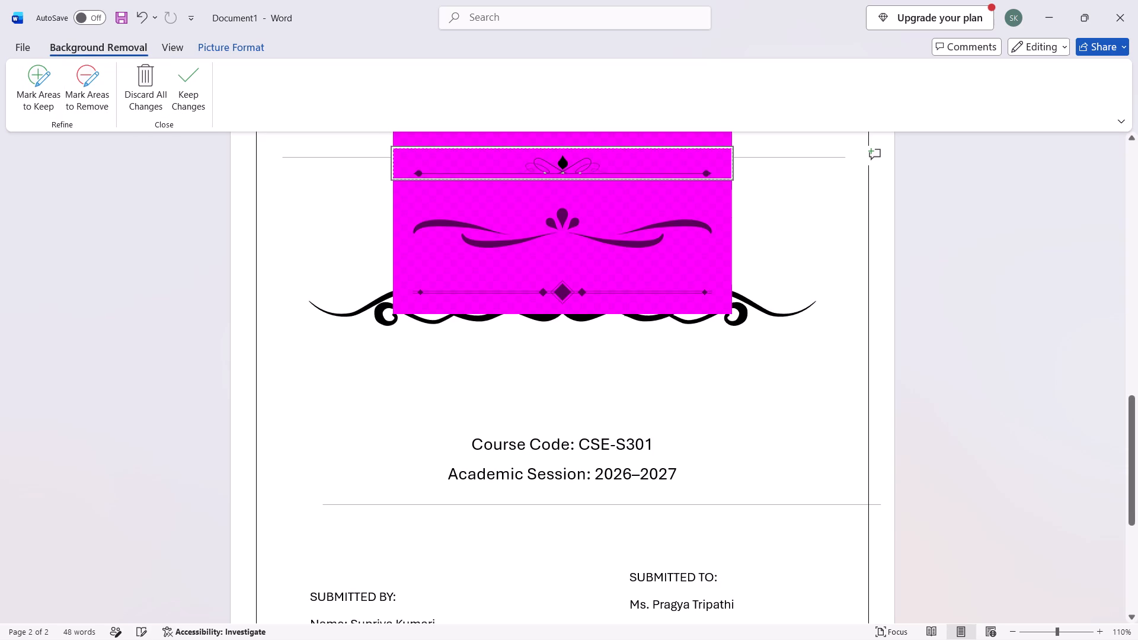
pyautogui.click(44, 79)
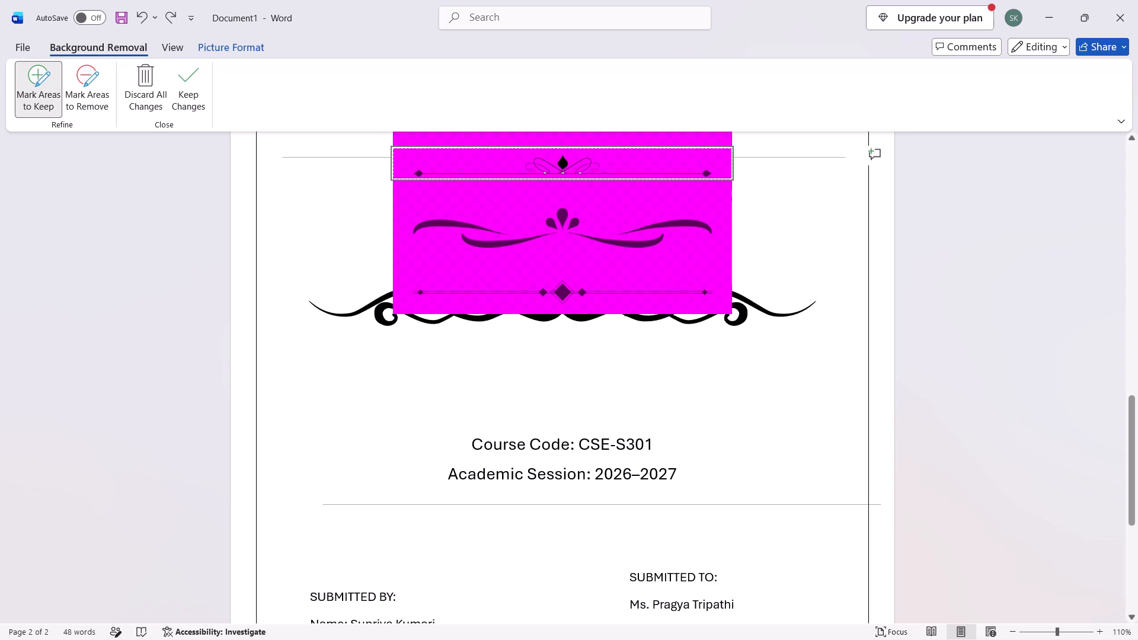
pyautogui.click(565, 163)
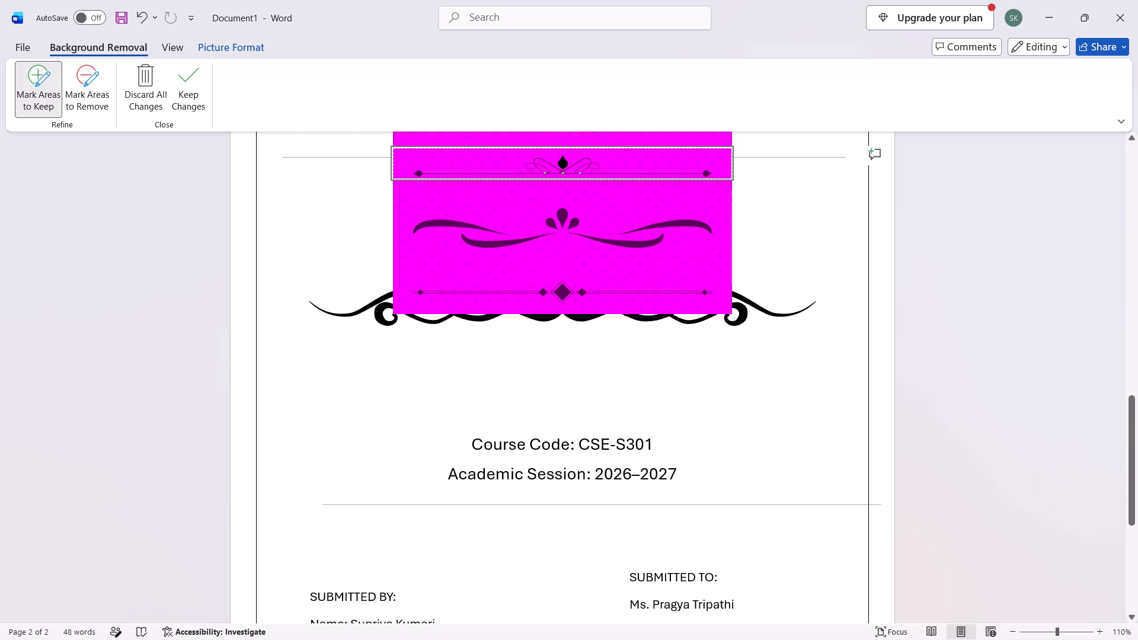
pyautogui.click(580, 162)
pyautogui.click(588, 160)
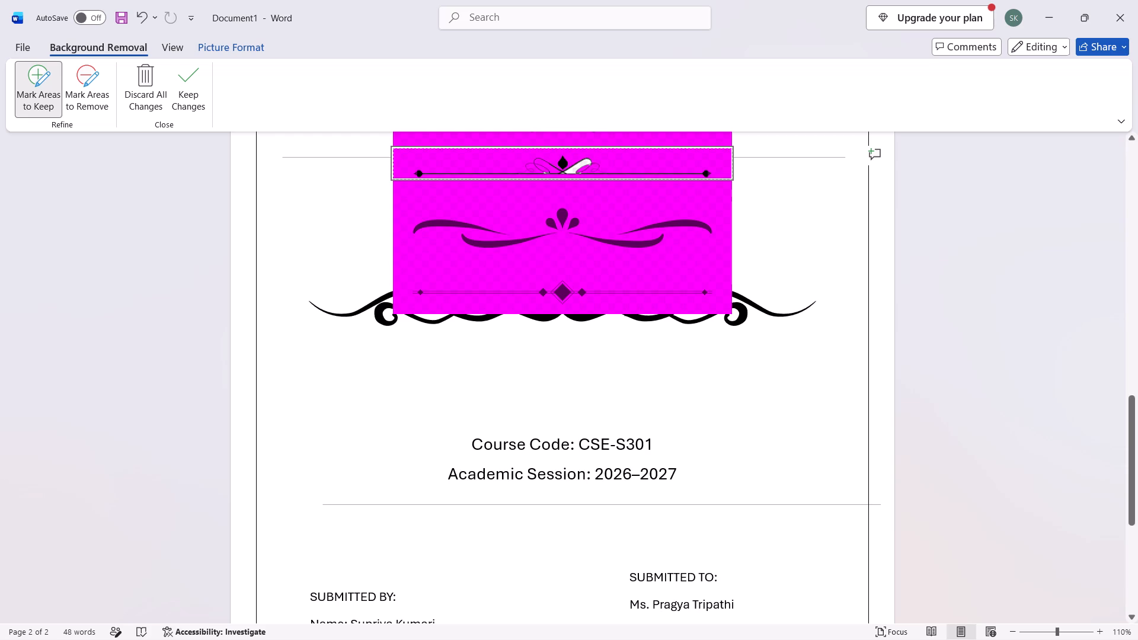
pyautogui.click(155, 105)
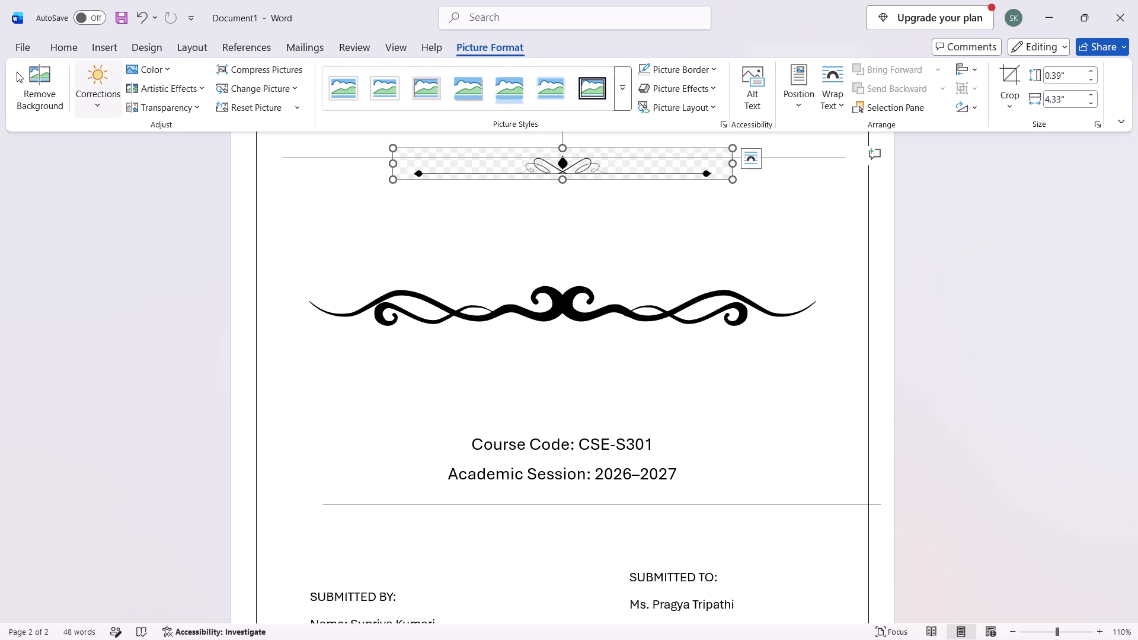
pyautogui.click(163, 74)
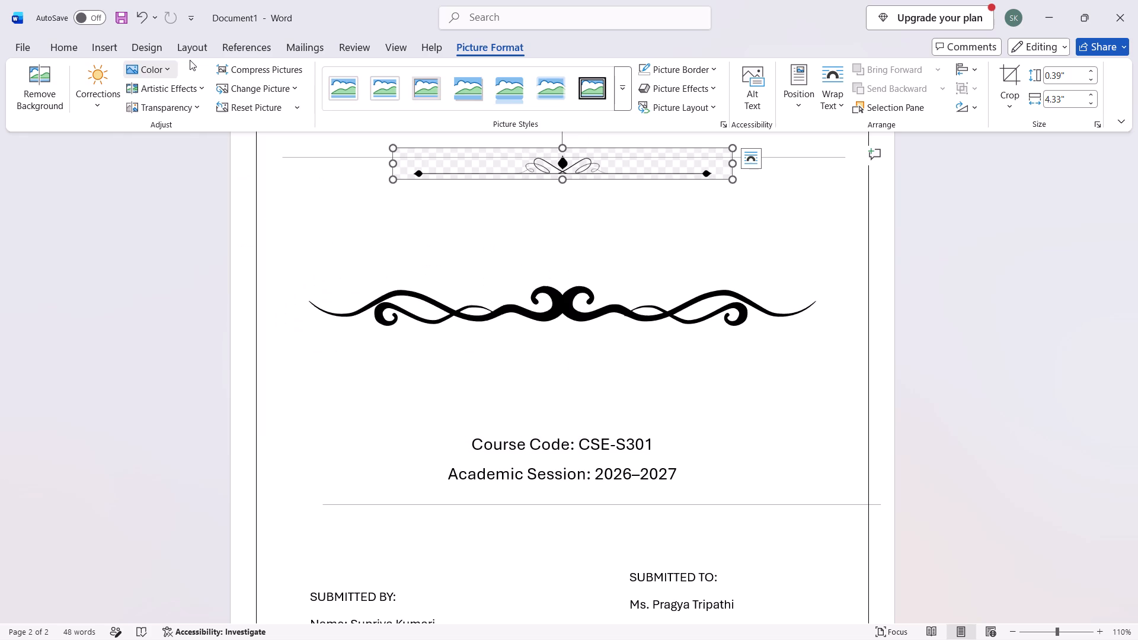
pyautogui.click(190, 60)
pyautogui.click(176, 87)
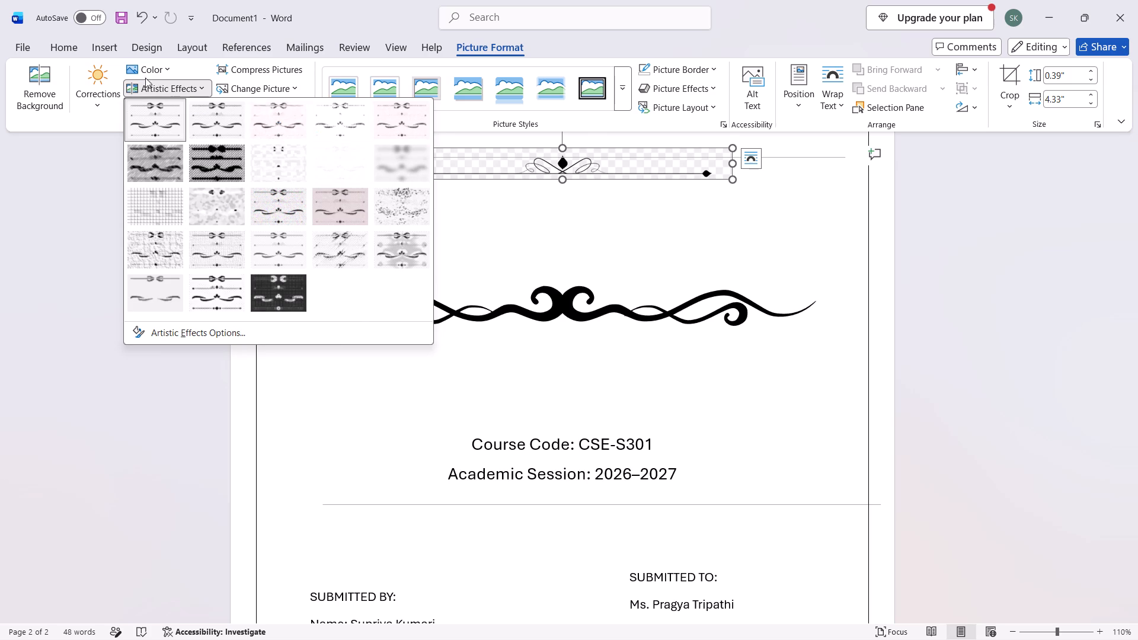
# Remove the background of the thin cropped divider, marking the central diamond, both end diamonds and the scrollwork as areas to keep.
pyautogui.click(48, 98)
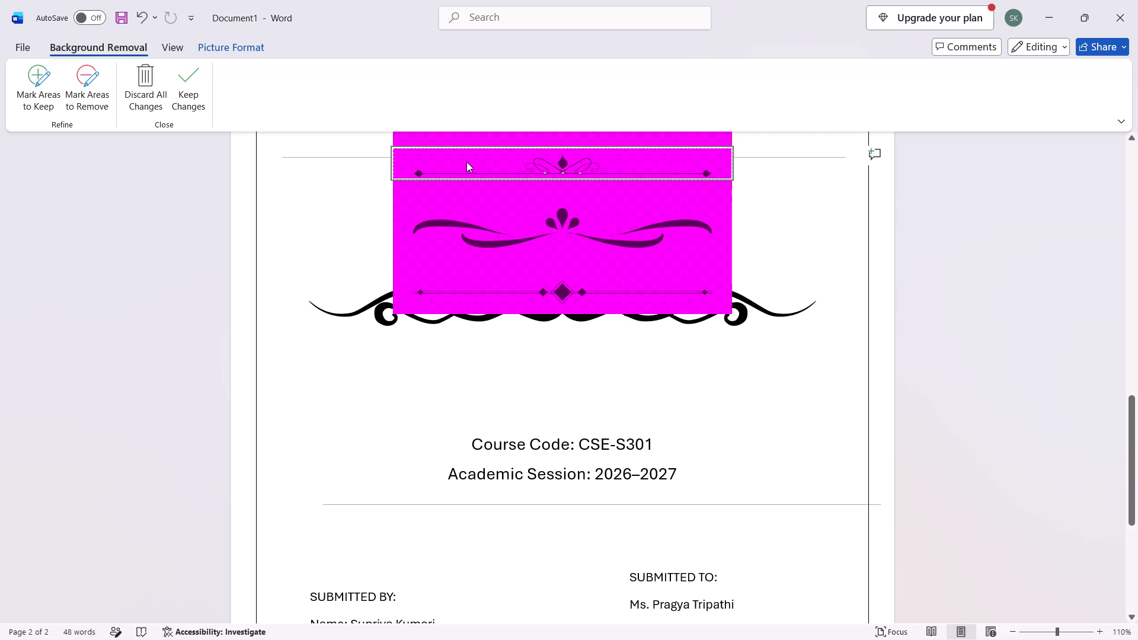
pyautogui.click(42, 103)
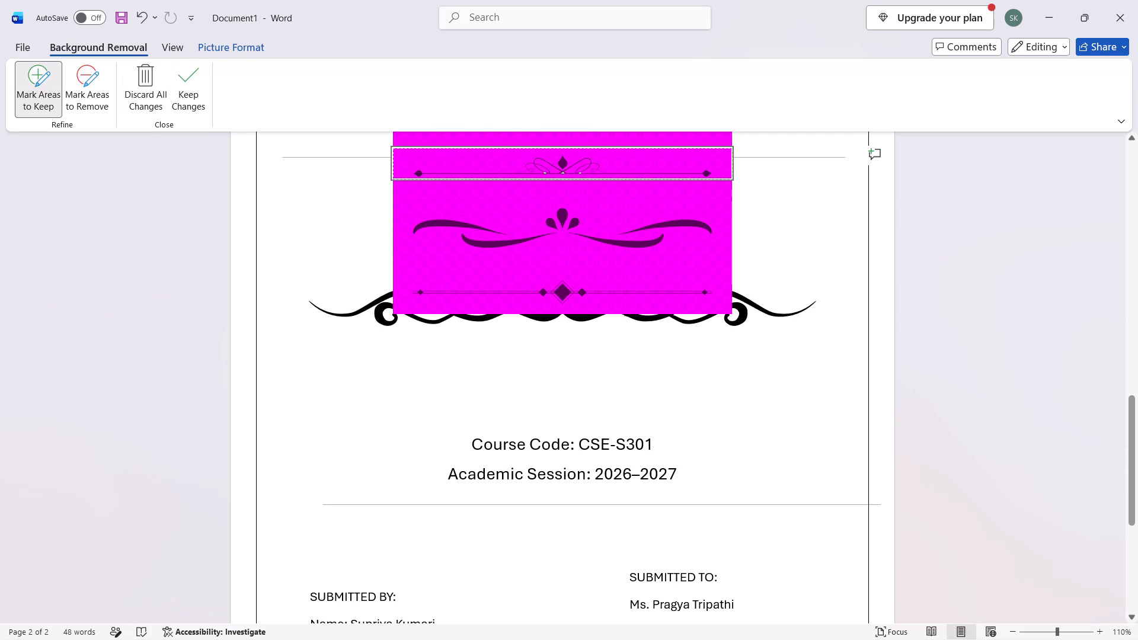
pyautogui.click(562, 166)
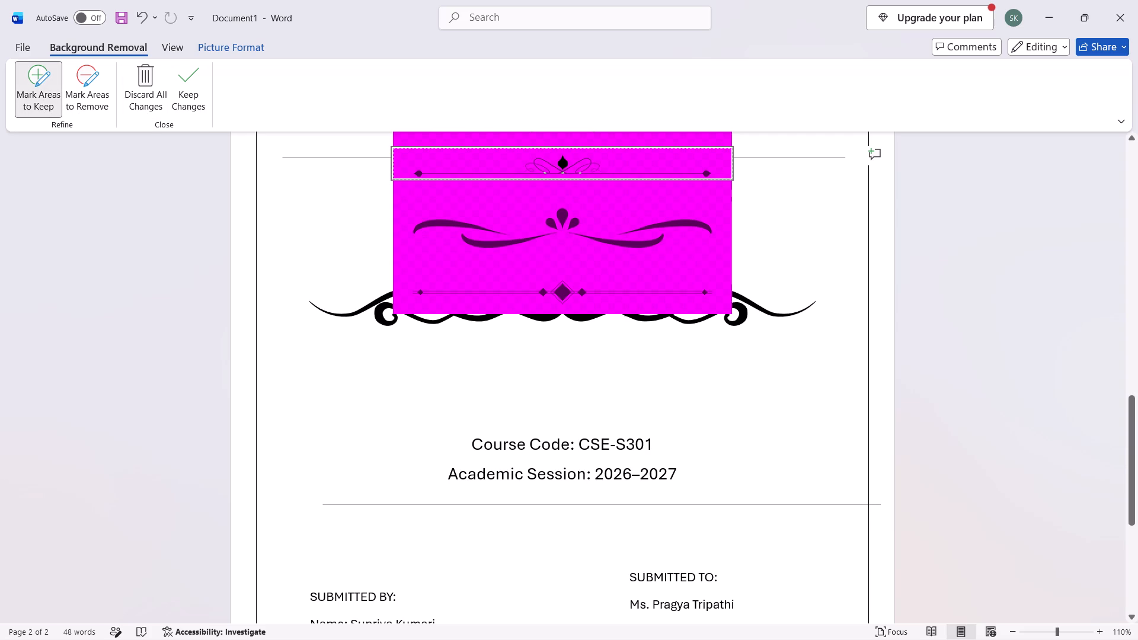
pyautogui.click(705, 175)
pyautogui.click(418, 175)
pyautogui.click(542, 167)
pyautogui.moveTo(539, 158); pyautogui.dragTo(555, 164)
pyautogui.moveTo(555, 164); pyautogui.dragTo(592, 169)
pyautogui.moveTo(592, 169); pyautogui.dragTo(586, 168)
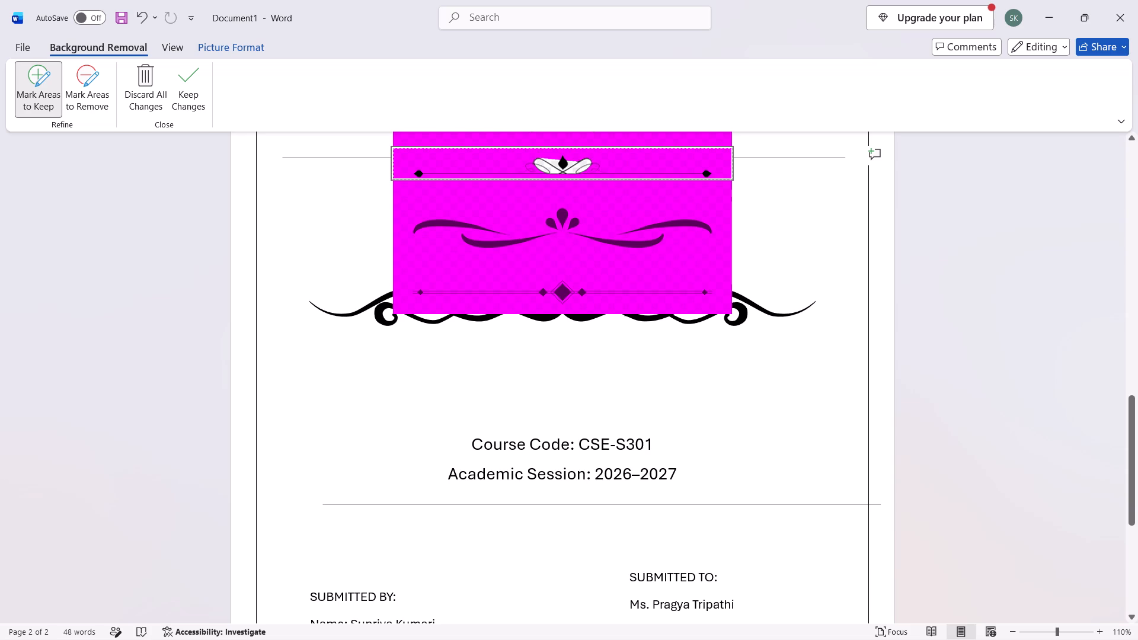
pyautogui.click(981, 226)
# Delete the thin cropped divider picture above the black swirl flourish.
pyautogui.click(564, 168)
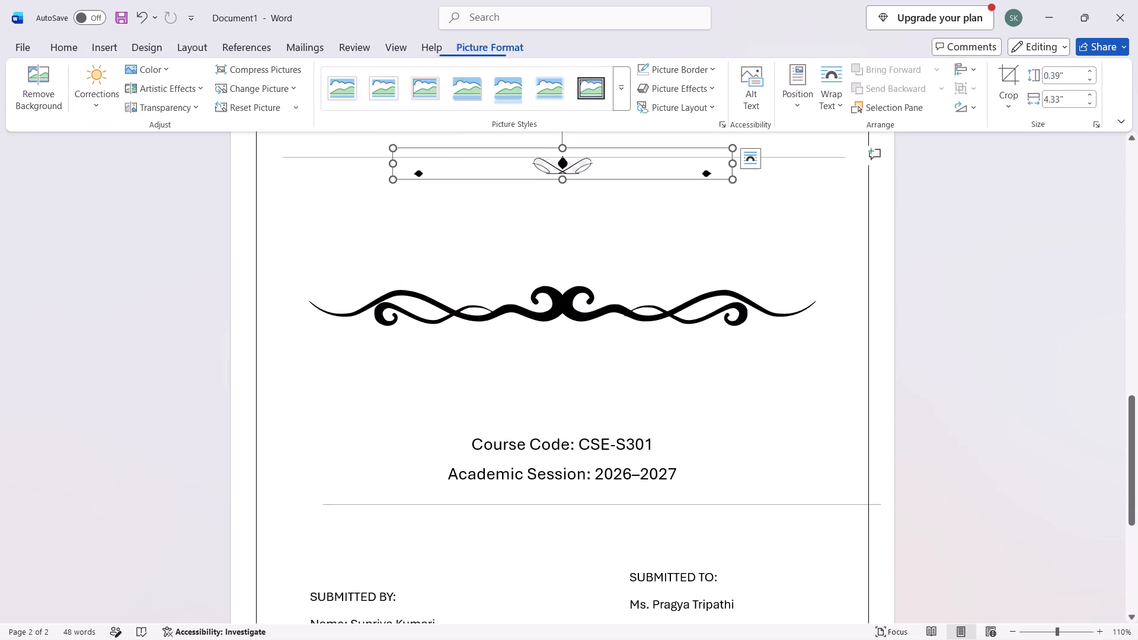
pyautogui.press('Delete')
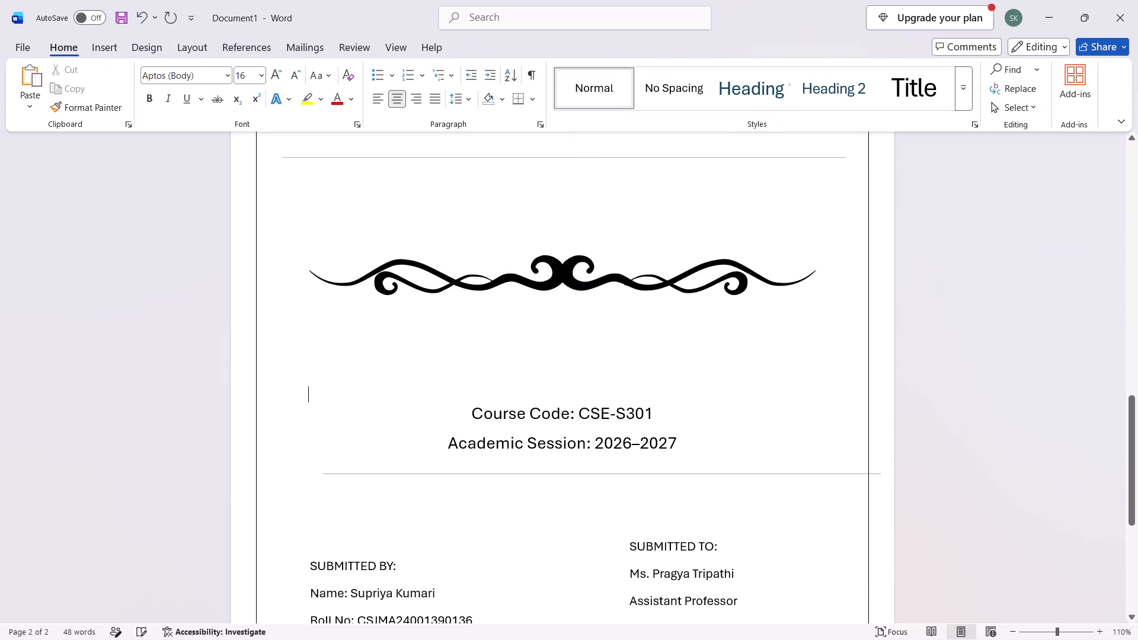
# Convert the black swirl flourish graphic to a shape.
pyautogui.click(554, 273)
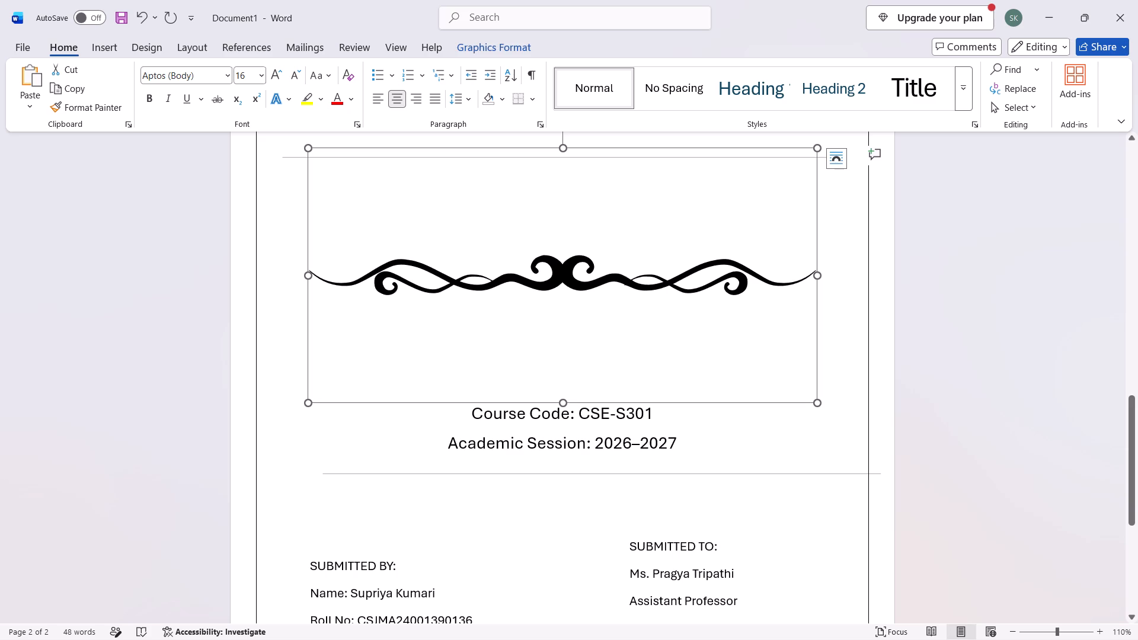
pyautogui.rightClick(572, 182)
pyautogui.rightClick(519, 296)
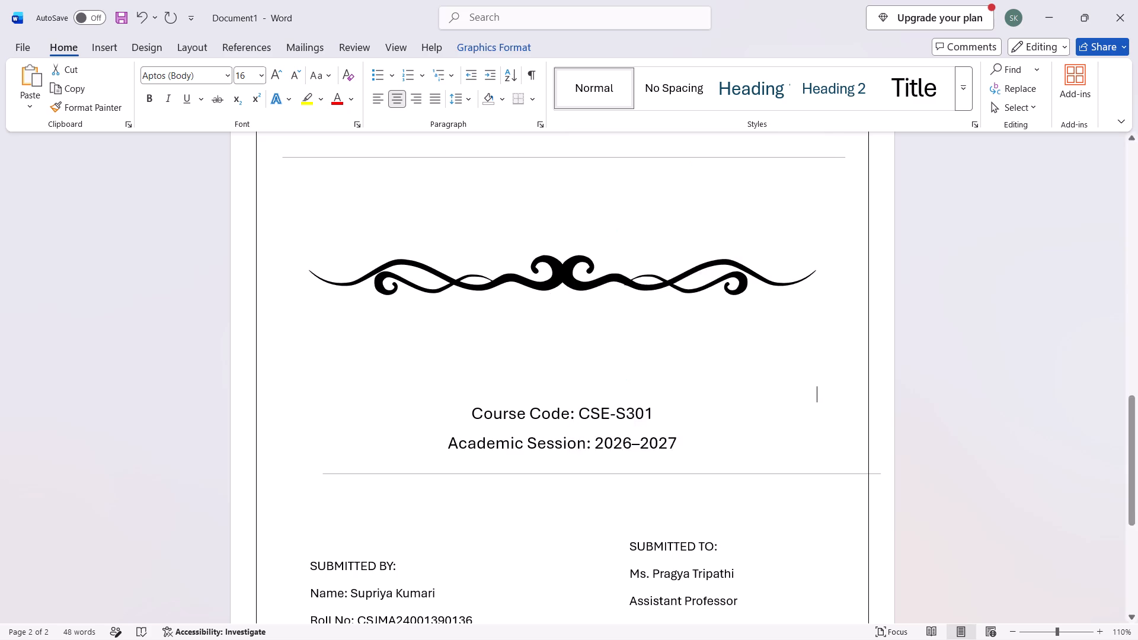
pyautogui.rightClick(441, 257)
pyautogui.click(397, 283)
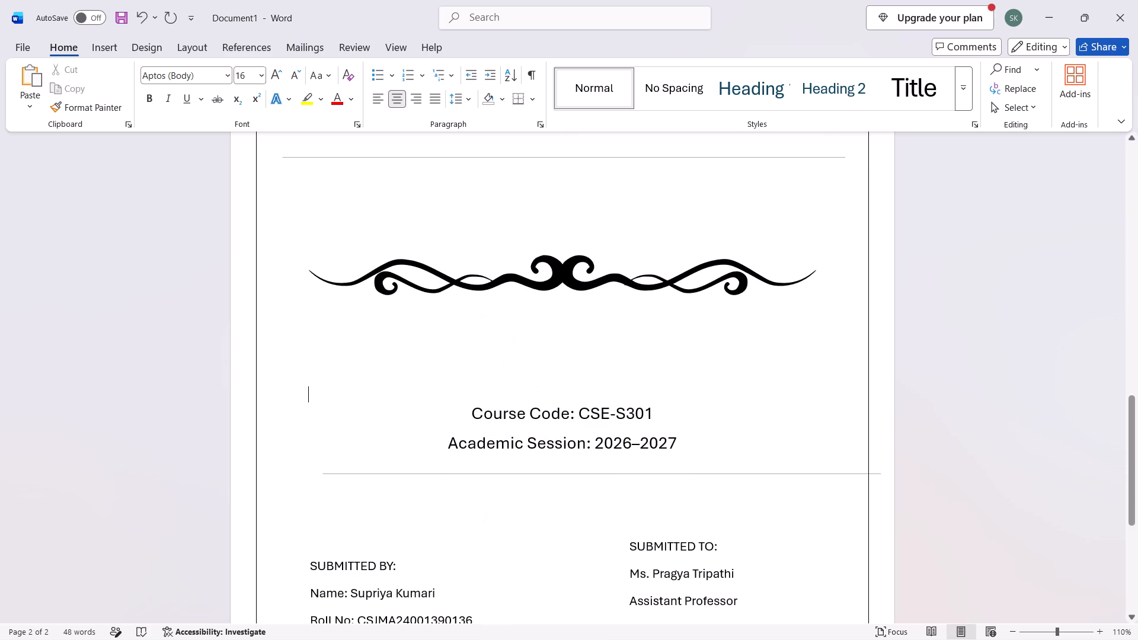
pyautogui.click(397, 281)
pyautogui.click(567, 274)
pyautogui.rightClick(565, 273)
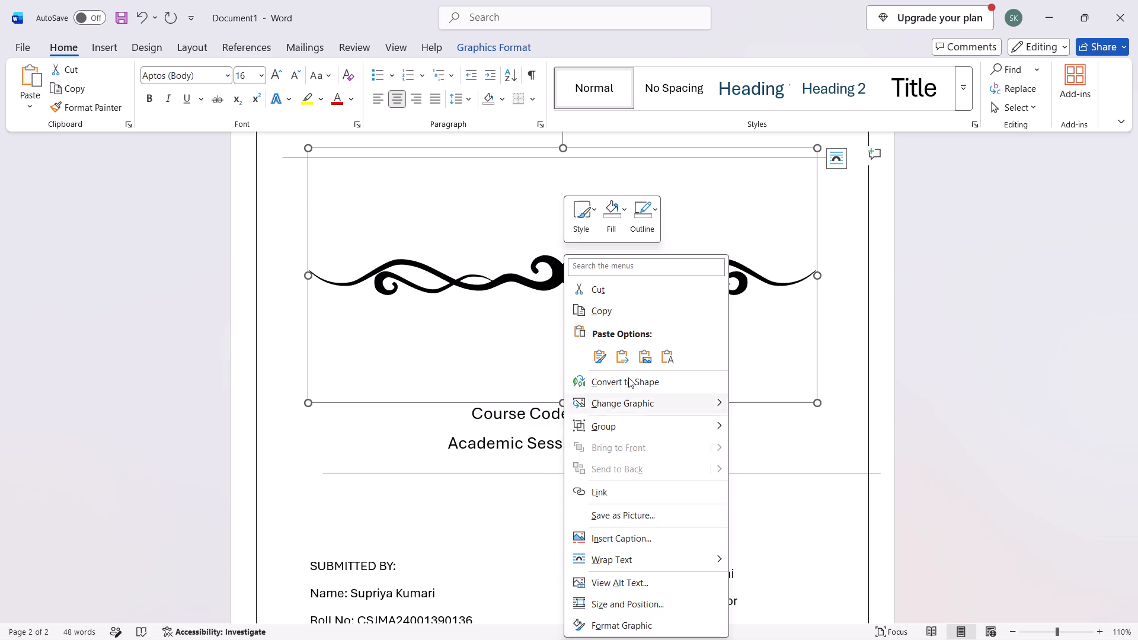
pyautogui.scroll(-1, 616, 416)
pyautogui.click(663, 382)
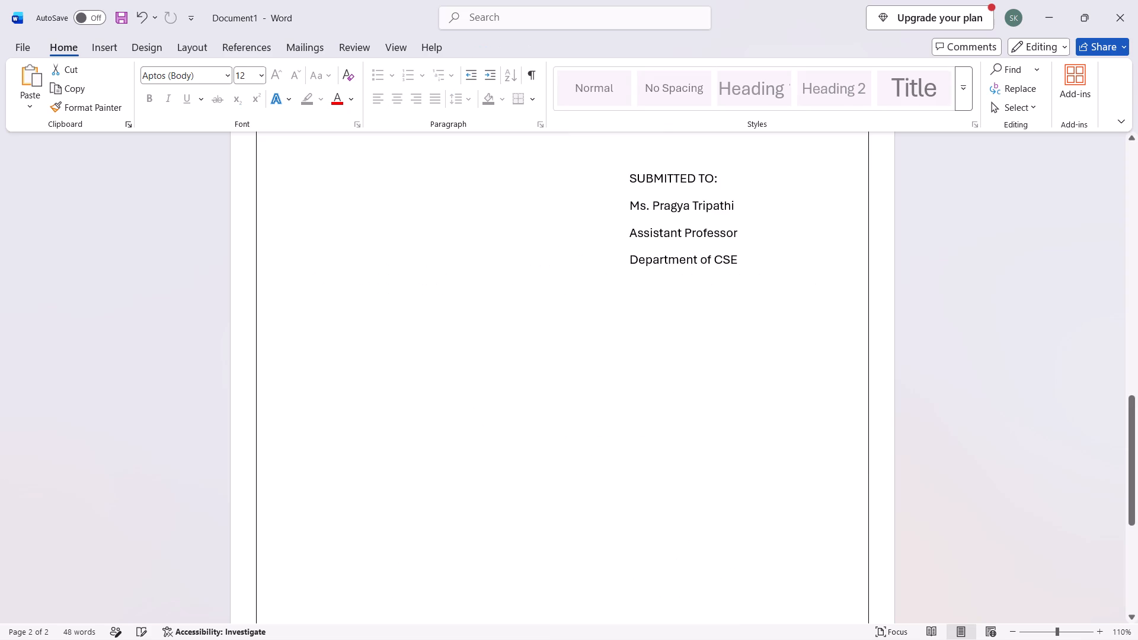
# Delete the thin grey horizontal line crossing the swirl flourish below the DATABASE MANAGEMENT SYSTEM (DBMS) line.
pyautogui.scroll(-1, 663, 385)
pyautogui.scroll(16, 663, 385)
pyautogui.scroll(-1, 666, 372)
pyautogui.scroll(2, 666, 372)
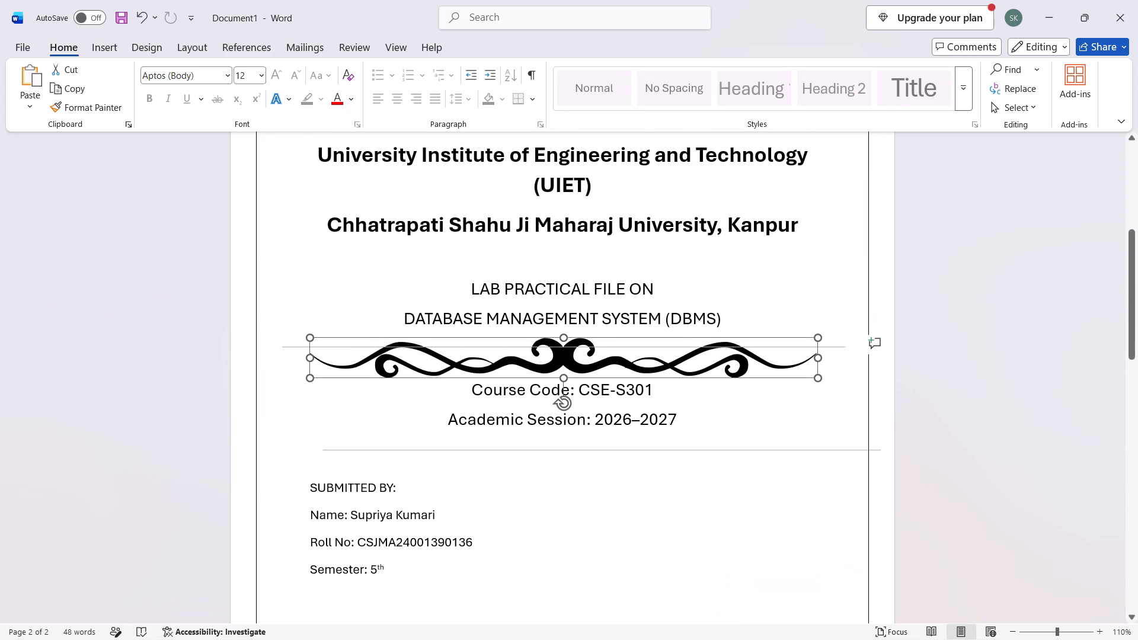
pyautogui.click(1003, 372)
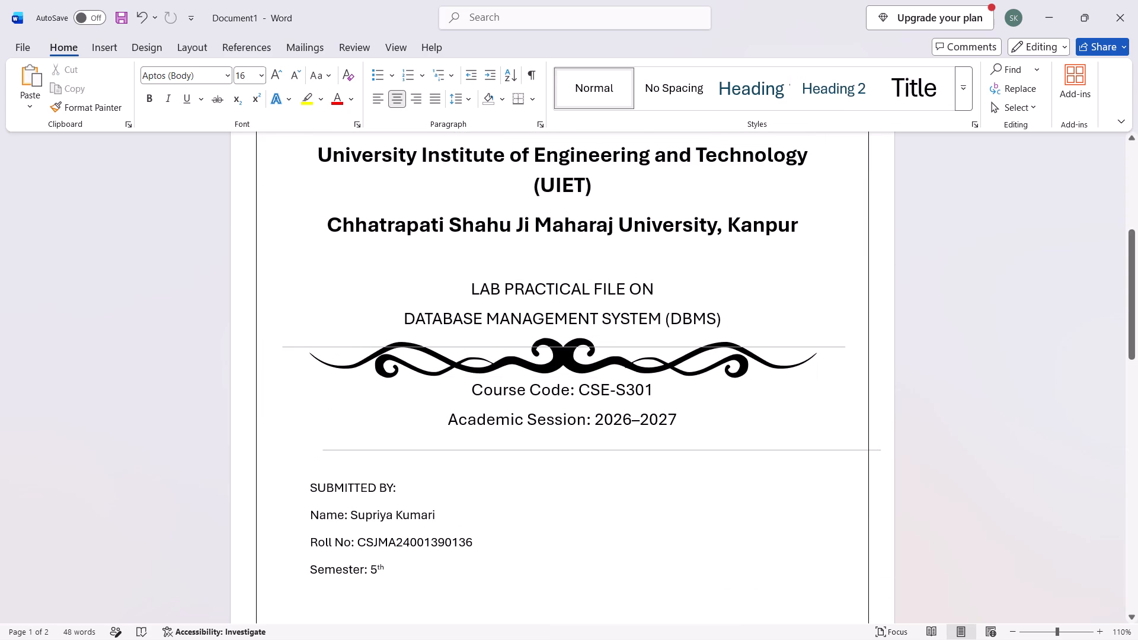
pyautogui.click(574, 352)
pyautogui.click(561, 361)
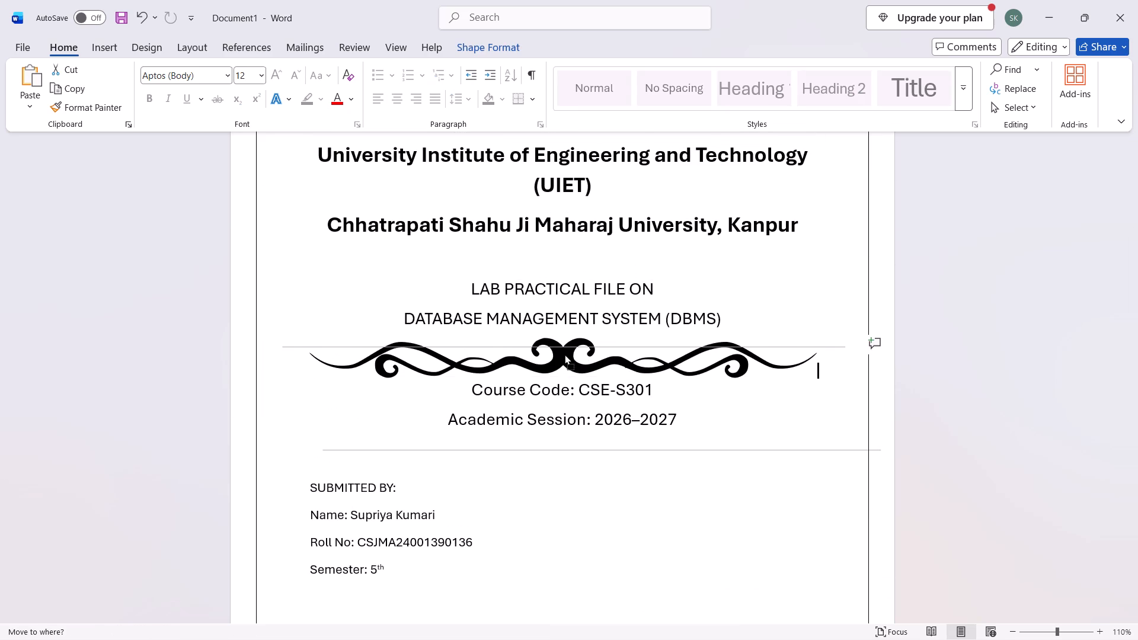
pyautogui.click(290, 347)
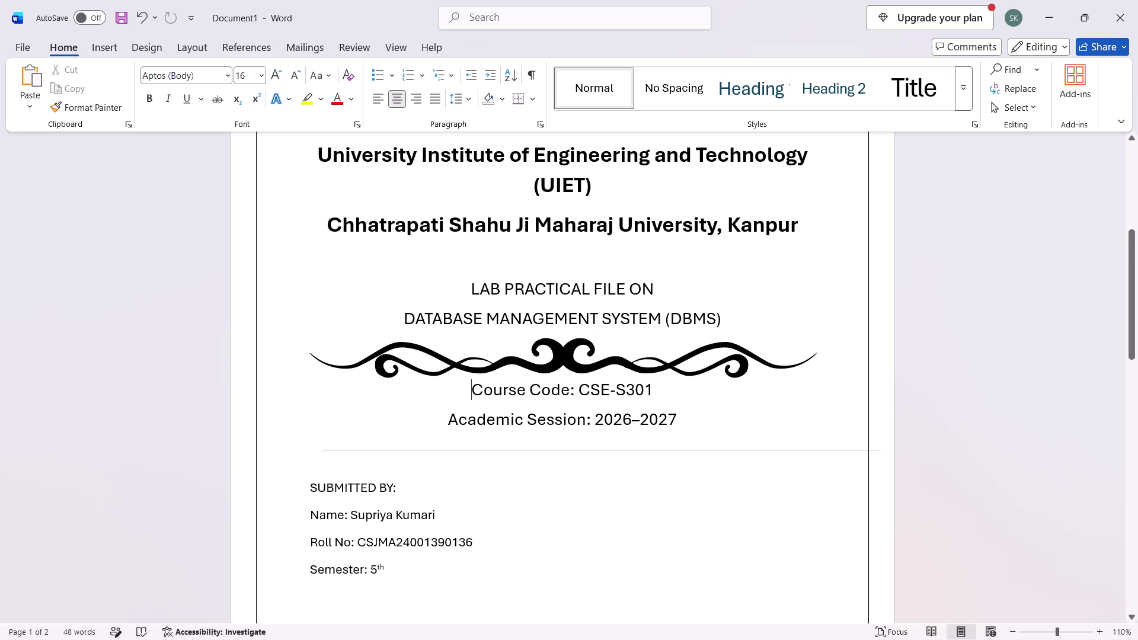
# Move the swirl flourish up between the Chhatrapati Shahu Ji Maharaj University heading and the LAB PRACTICAL FILE ON line.
pyautogui.moveTo(629, 368); pyautogui.dragTo(619, 284)
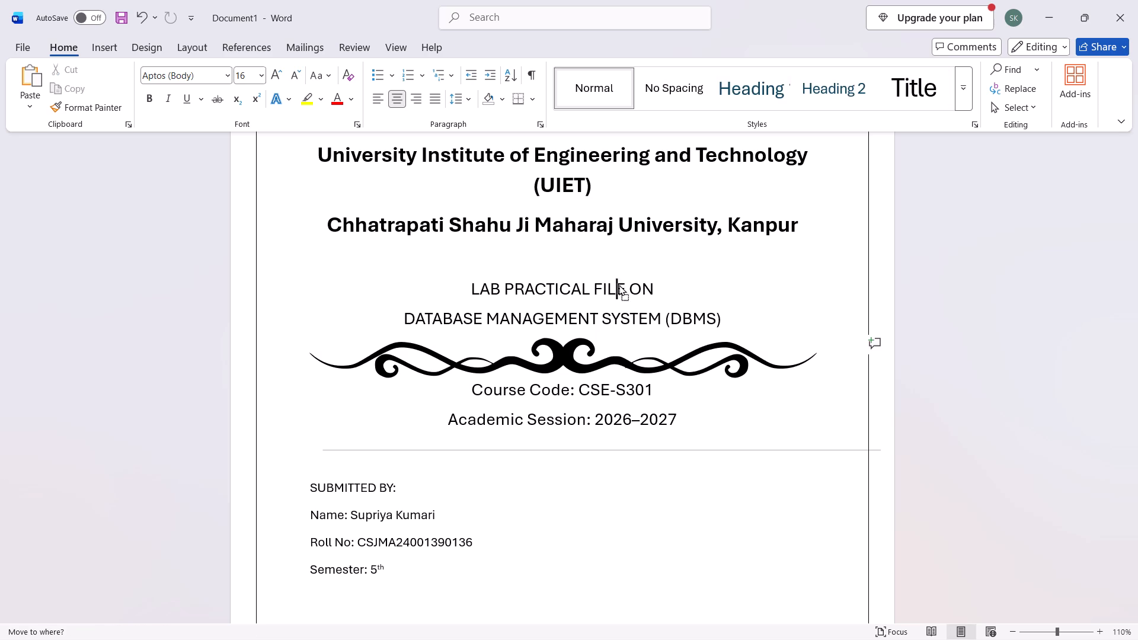
pyautogui.moveTo(619, 284); pyautogui.dragTo(613, 271)
pyautogui.click(993, 379)
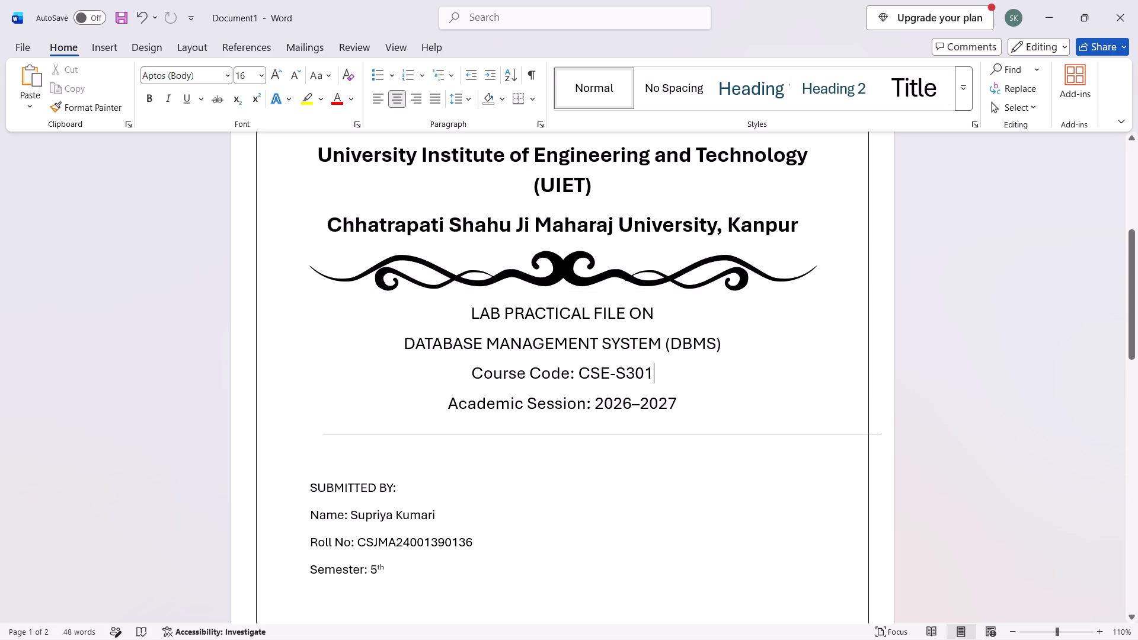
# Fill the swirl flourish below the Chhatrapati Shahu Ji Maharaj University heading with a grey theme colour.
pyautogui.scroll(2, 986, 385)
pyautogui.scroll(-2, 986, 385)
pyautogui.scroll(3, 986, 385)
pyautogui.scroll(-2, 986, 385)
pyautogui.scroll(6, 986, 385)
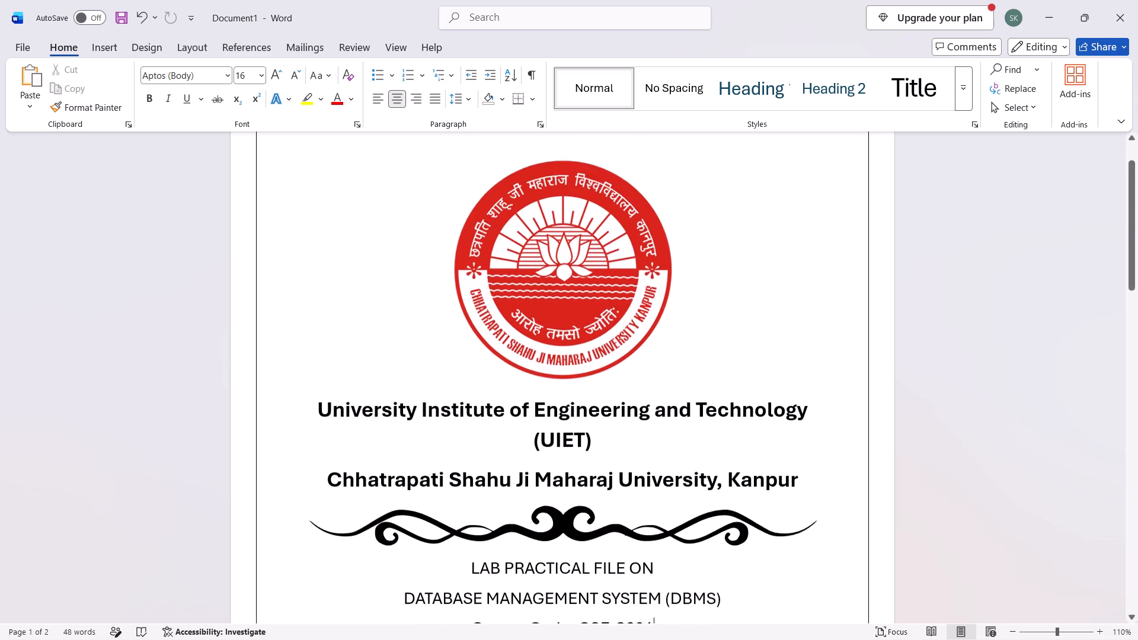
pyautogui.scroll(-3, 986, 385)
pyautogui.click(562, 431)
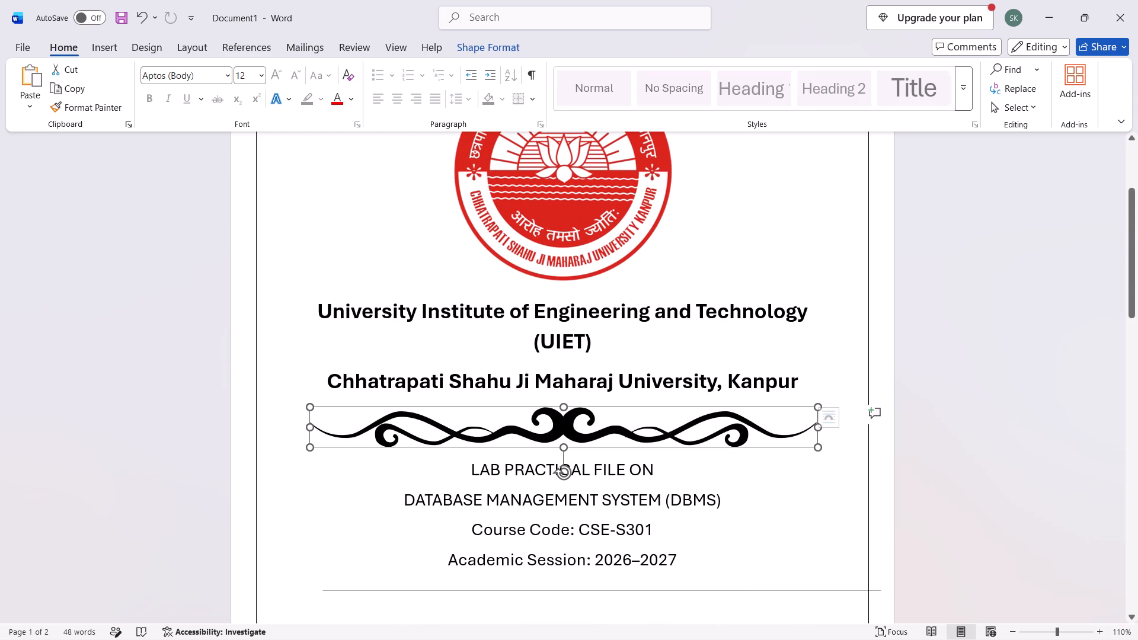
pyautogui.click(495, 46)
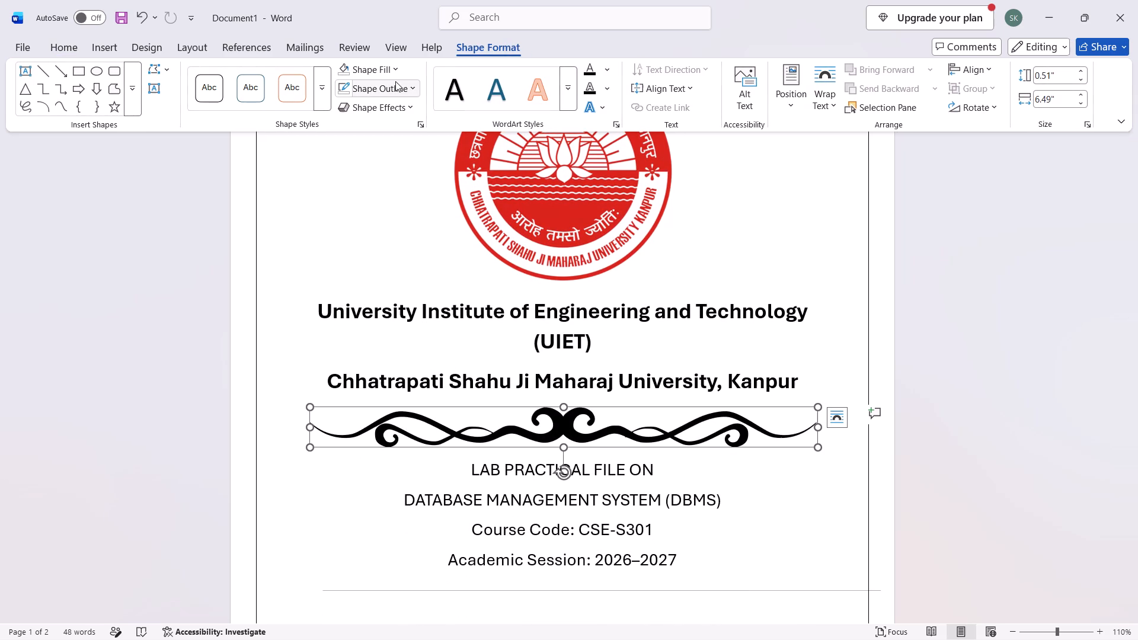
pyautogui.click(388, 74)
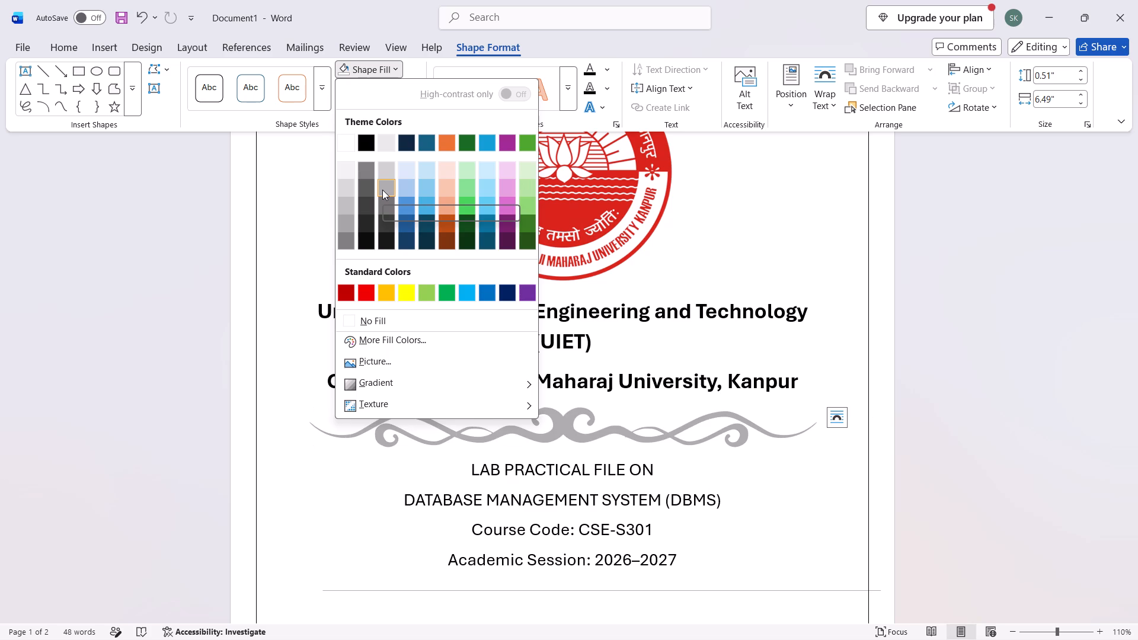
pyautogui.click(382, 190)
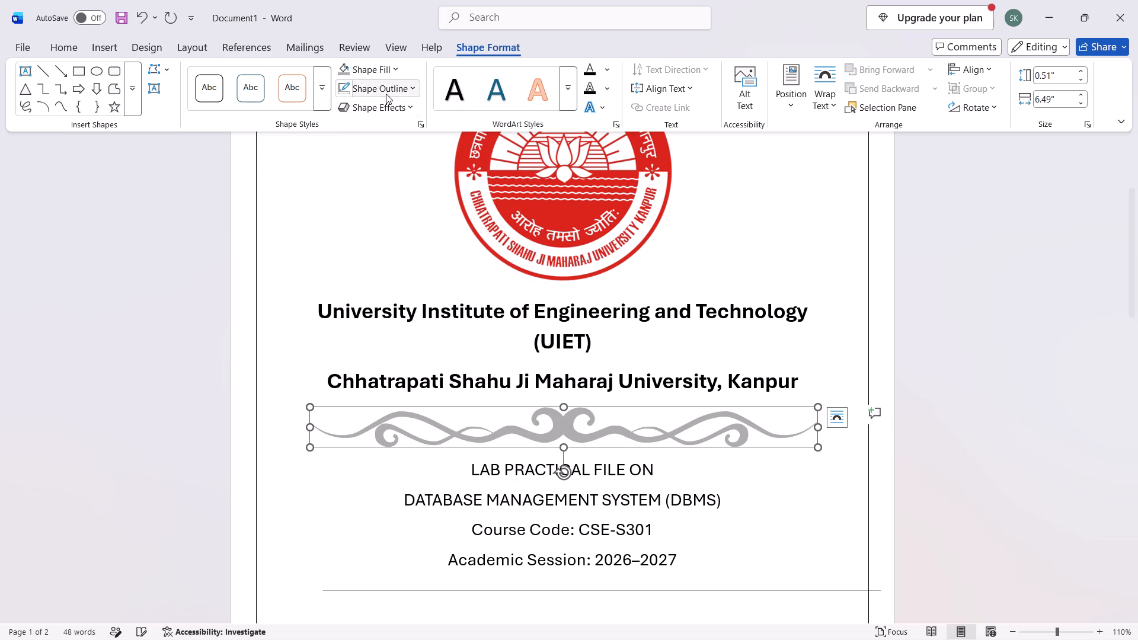
# Delete the grey swirl flourish between the university heading and the LAB PRACTICAL FILE ON line.
pyautogui.click(386, 94)
pyautogui.click(373, 380)
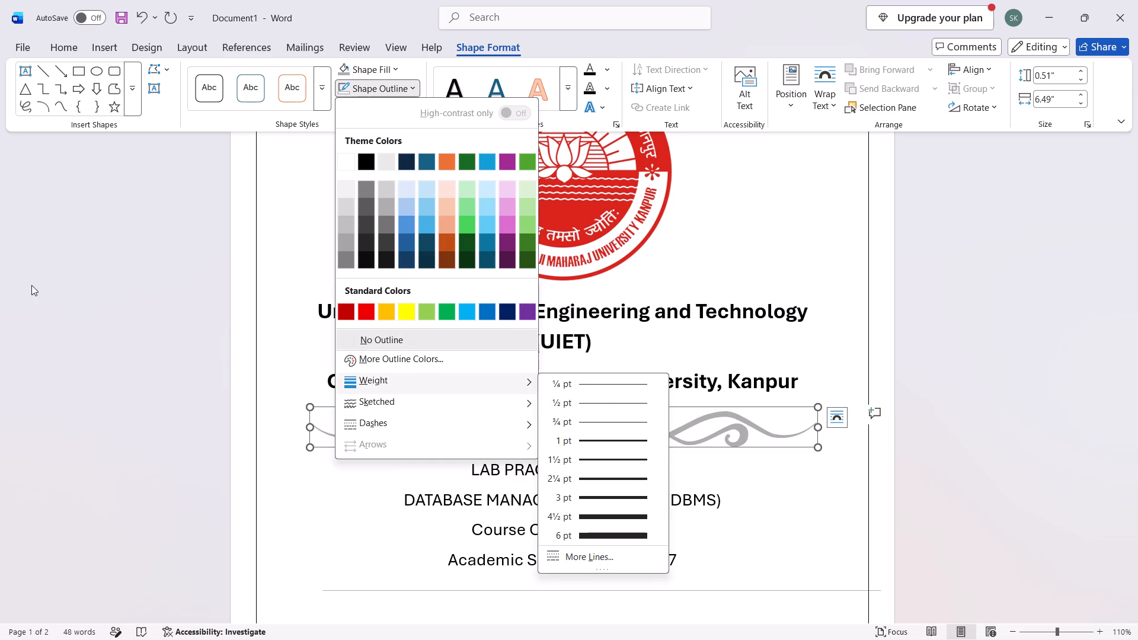
pyautogui.click(142, 352)
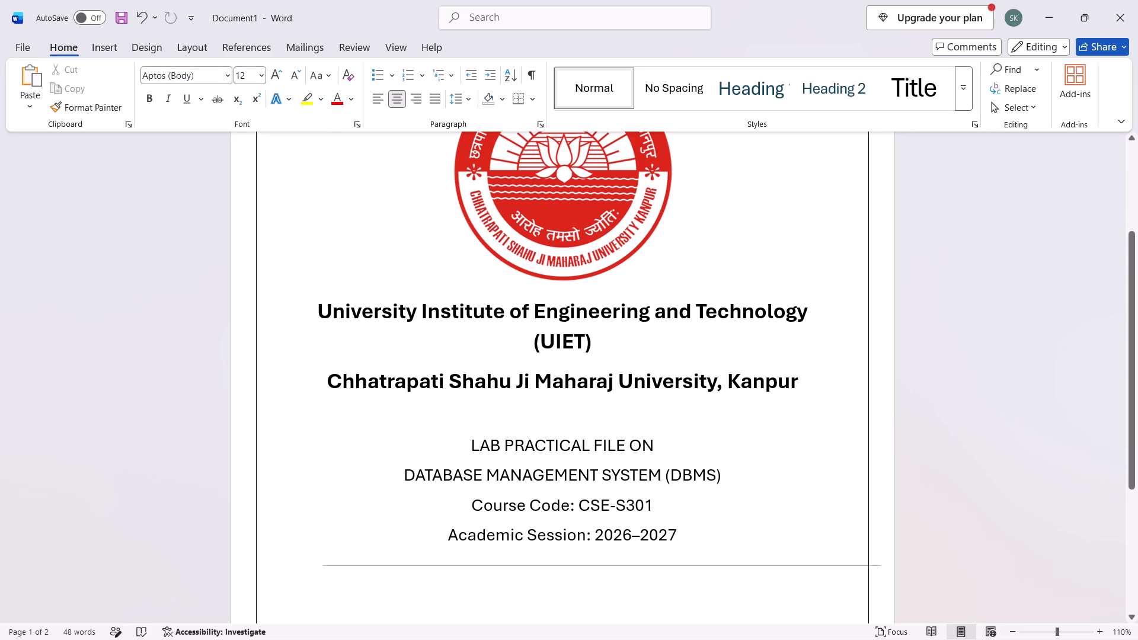
# Move the thin grey line from below the Academic Session line to centred just under the Chhatrapati Shahu Ji Maharaj University heading.
pyautogui.moveTo(558, 565); pyautogui.dragTo(529, 402)
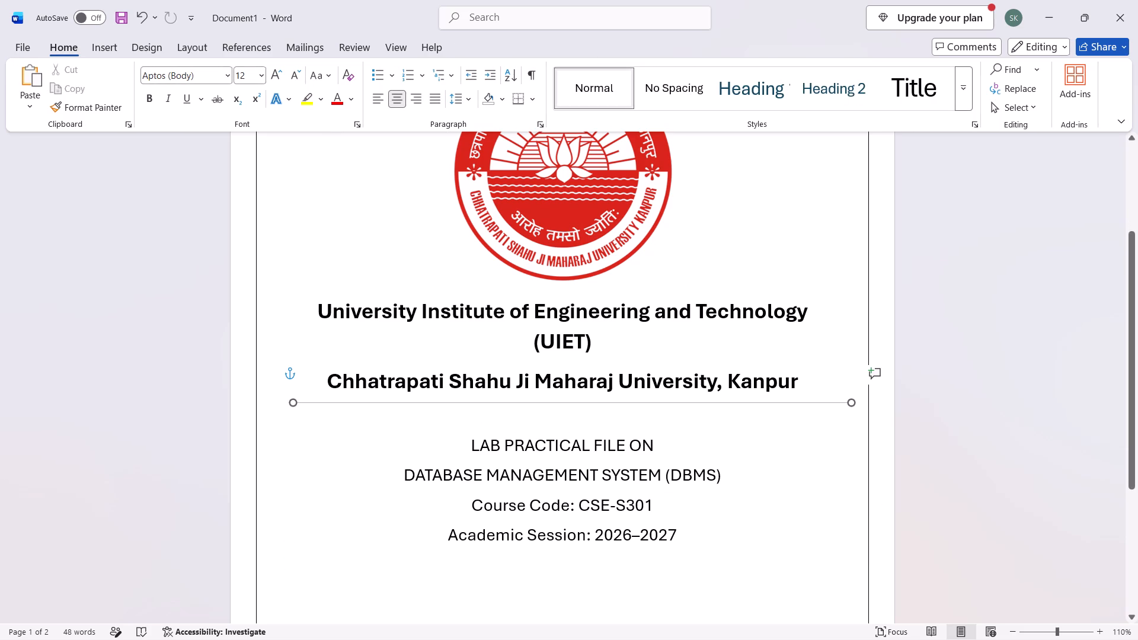
pyautogui.moveTo(529, 402); pyautogui.dragTo(515, 404)
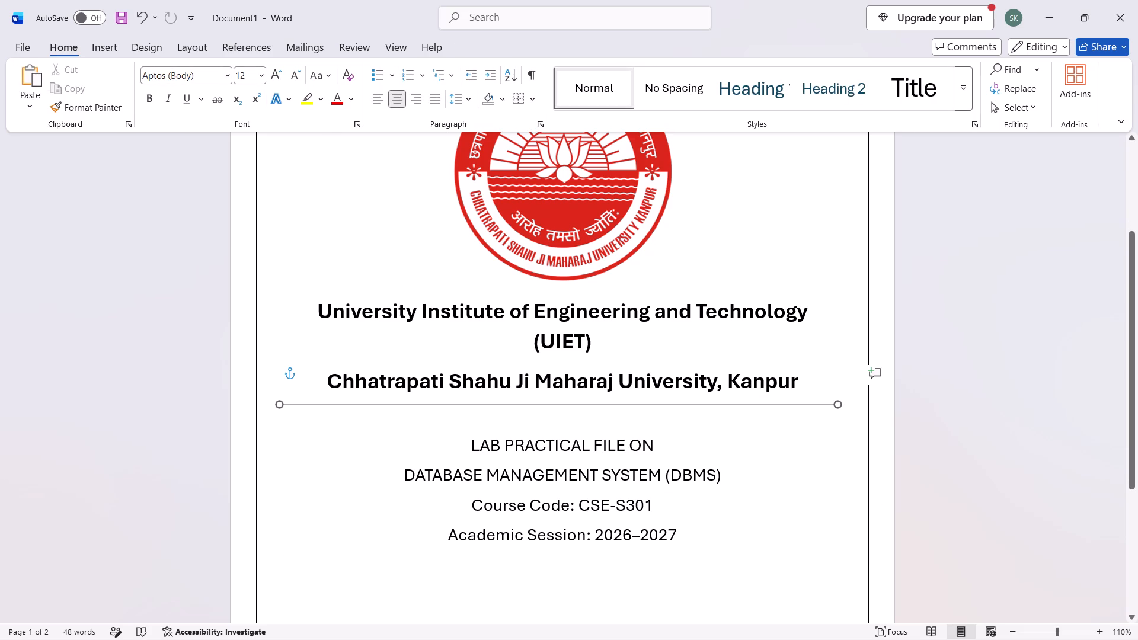
pyautogui.moveTo(515, 404); pyautogui.dragTo(518, 409)
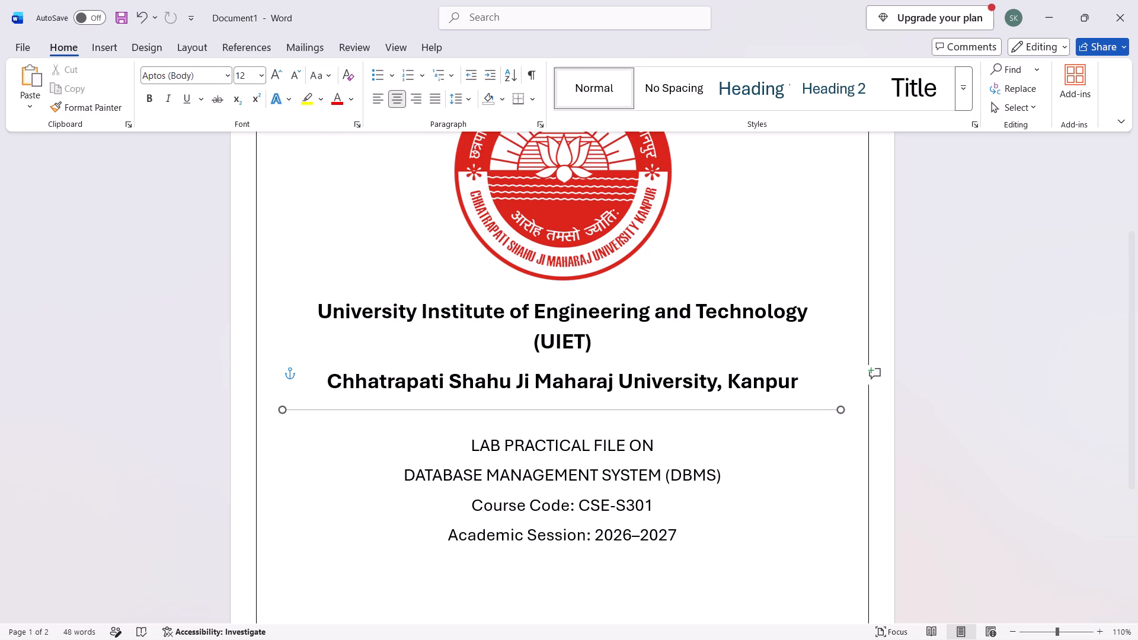
pyautogui.moveTo(518, 409); pyautogui.dragTo(518, 407)
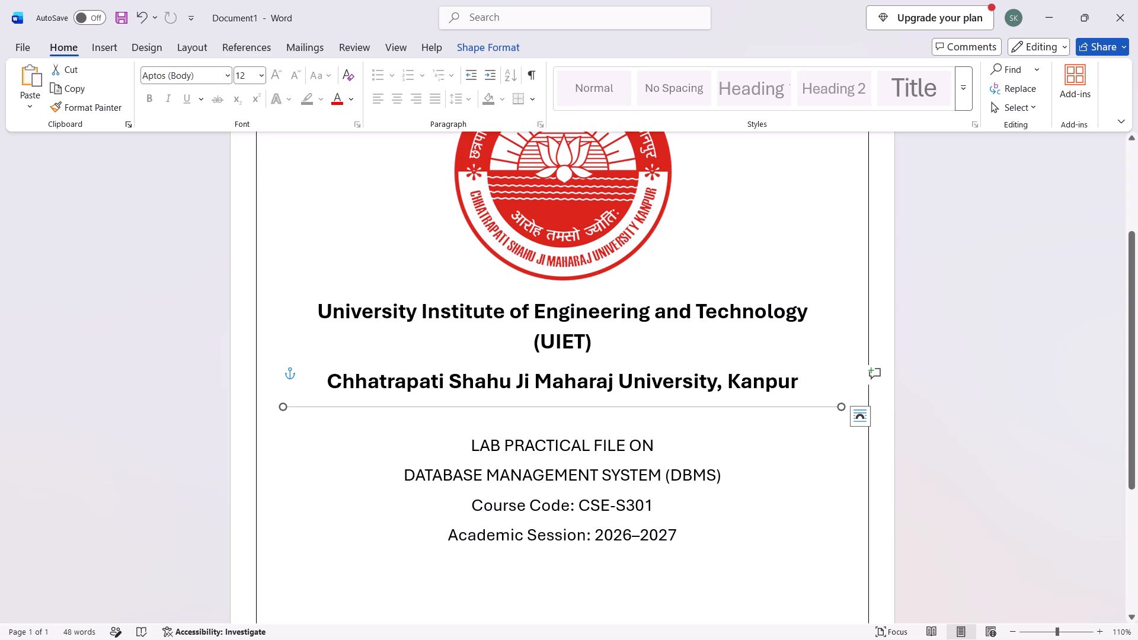
# Duplicate the thin grey line and align the copy closely beneath the original to form a double divider.
pyautogui.hotkey('ctrl', 'c')
pyautogui.hotkey('ctrl', 'v')
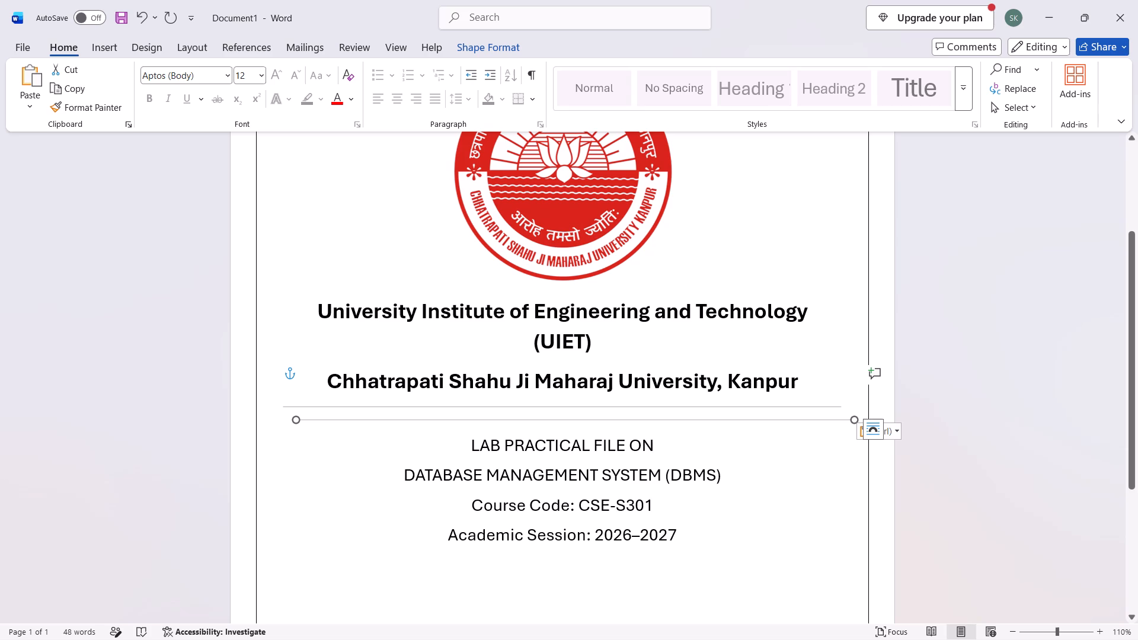
pyautogui.moveTo(759, 420); pyautogui.dragTo(746, 413)
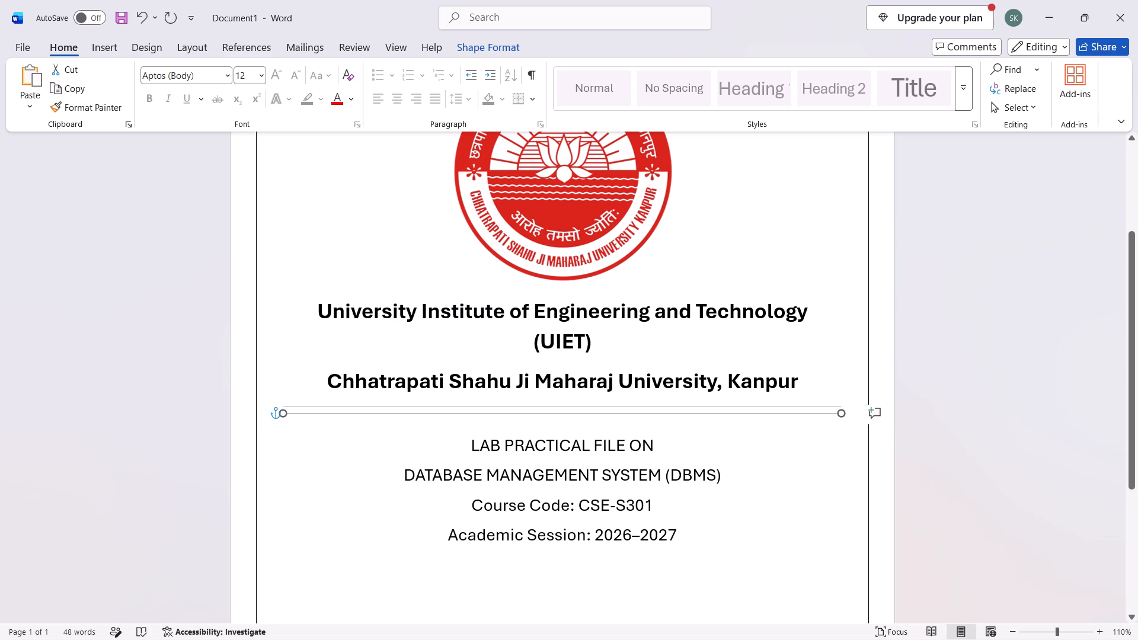
pyautogui.moveTo(746, 413); pyautogui.dragTo(746, 410)
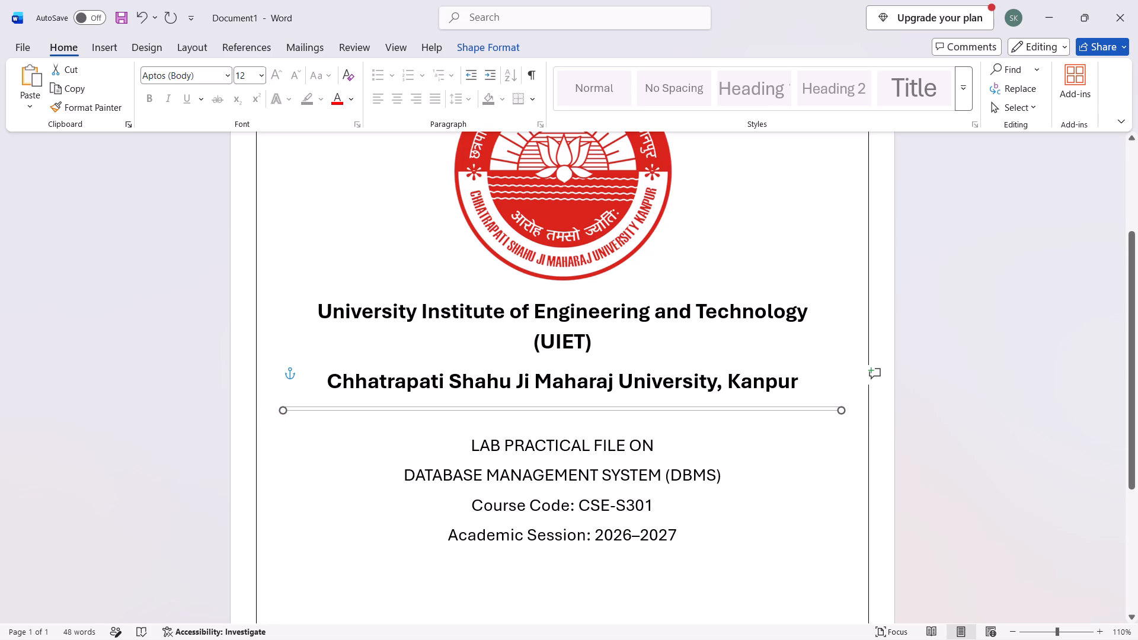
pyautogui.moveTo(746, 410); pyautogui.dragTo(747, 409)
pyautogui.click(952, 439)
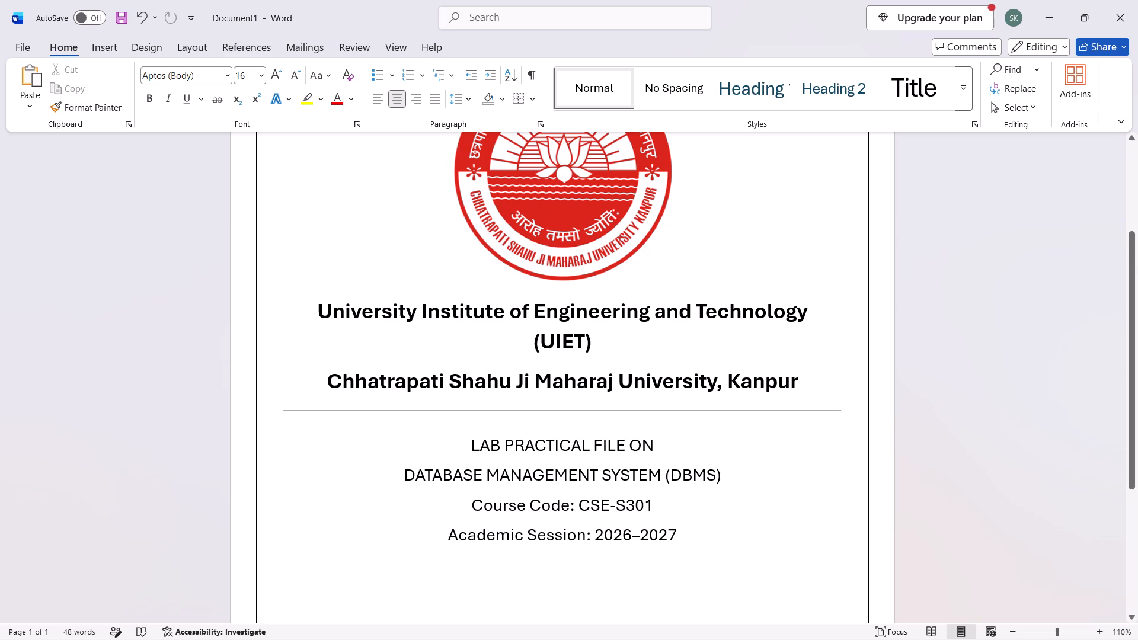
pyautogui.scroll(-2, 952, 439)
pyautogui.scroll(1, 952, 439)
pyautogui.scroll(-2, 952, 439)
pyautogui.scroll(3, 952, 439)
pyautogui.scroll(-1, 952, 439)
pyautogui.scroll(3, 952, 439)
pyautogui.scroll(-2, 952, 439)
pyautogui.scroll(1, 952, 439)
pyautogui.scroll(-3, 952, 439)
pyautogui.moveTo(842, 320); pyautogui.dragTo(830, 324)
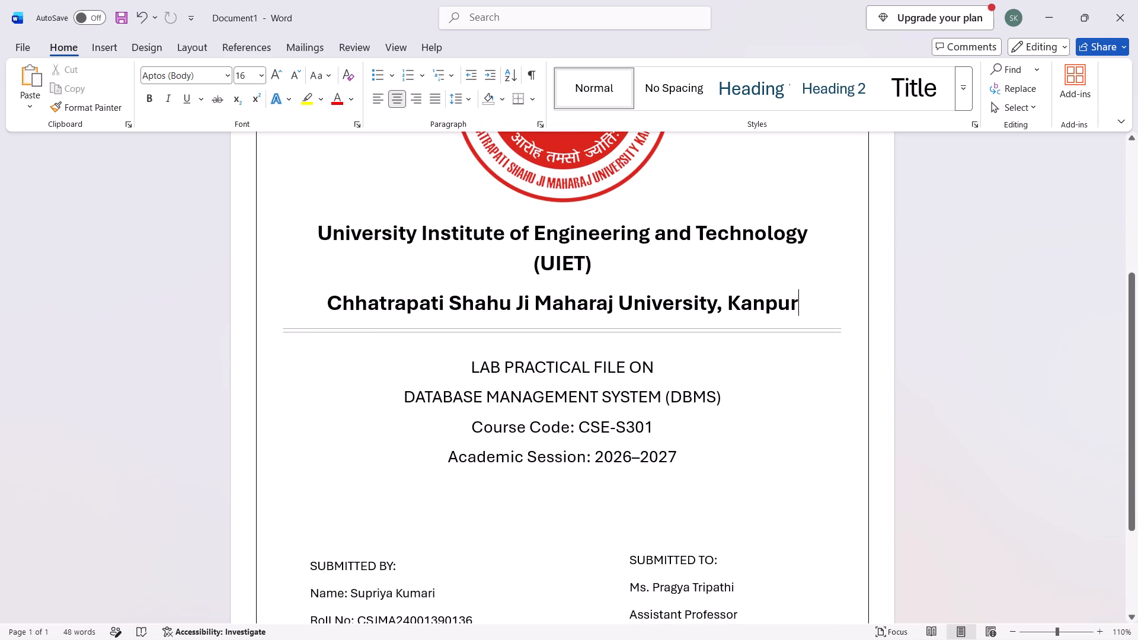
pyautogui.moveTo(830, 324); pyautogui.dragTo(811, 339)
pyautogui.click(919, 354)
# Paste two more copies of the thin grey line and move one below the Academic Session line.
pyautogui.click(834, 329)
pyautogui.hotkey('ctrl', 'v')
pyautogui.hotkey('ctrl', 'v')
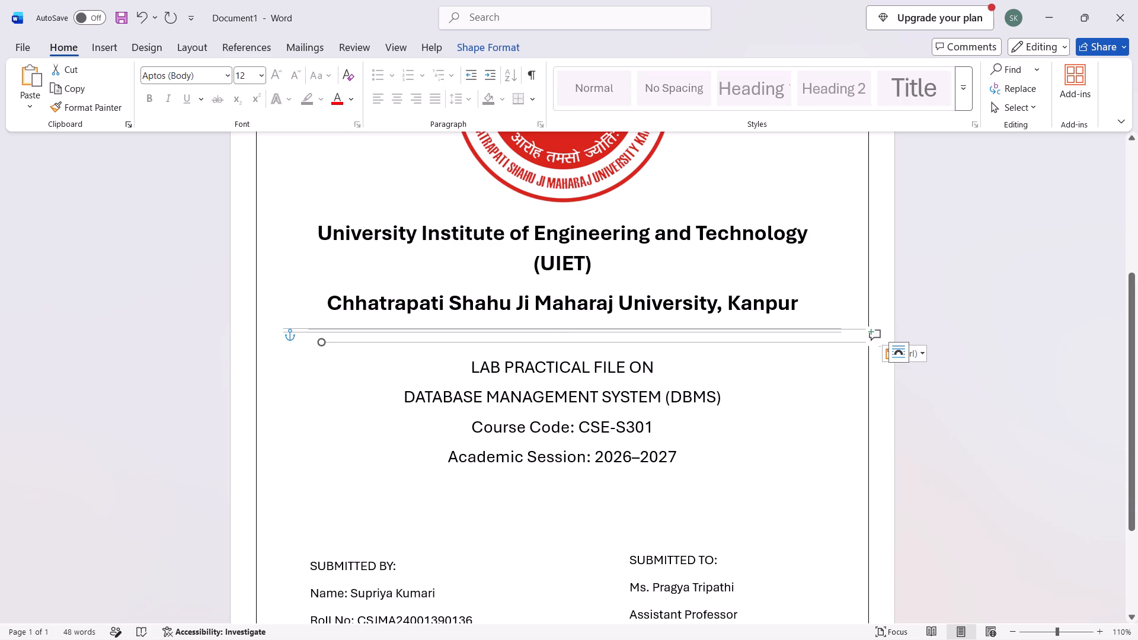
pyautogui.click(796, 342)
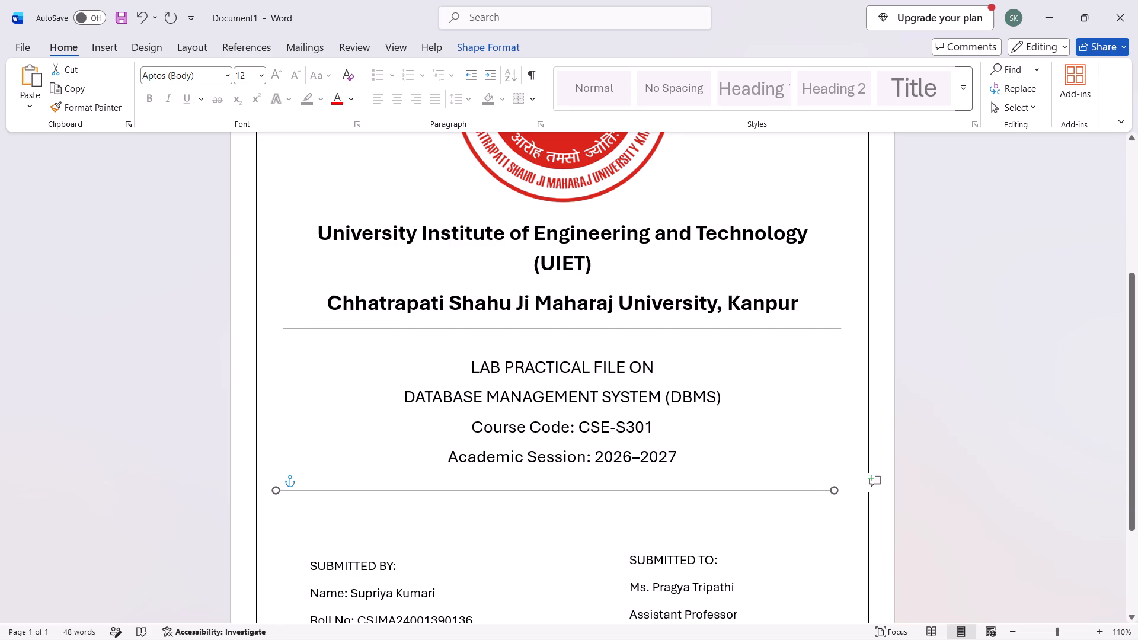